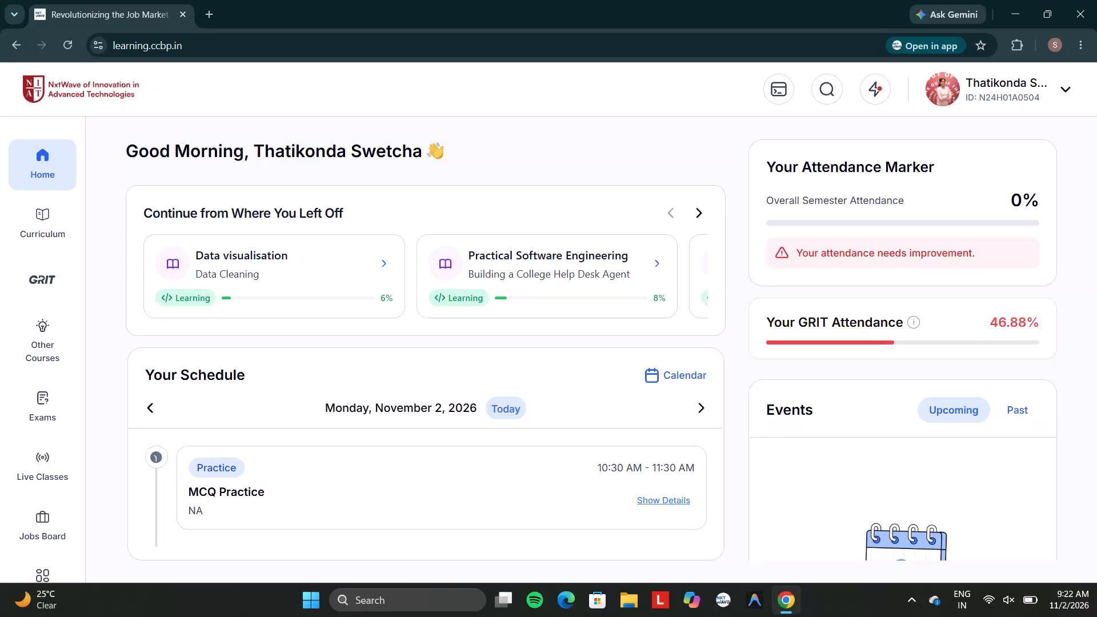
# Highlight the "Continue from Where You Left Off" heading on the learning portal's home page.
pyautogui.moveTo(153, 210); pyautogui.dragTo(389, 225)
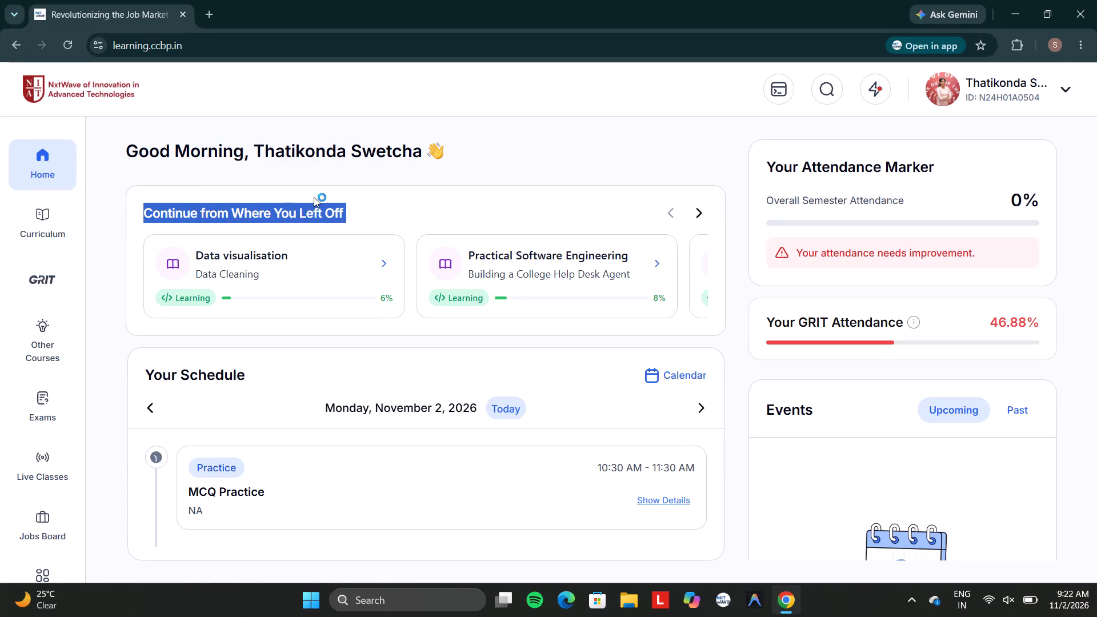
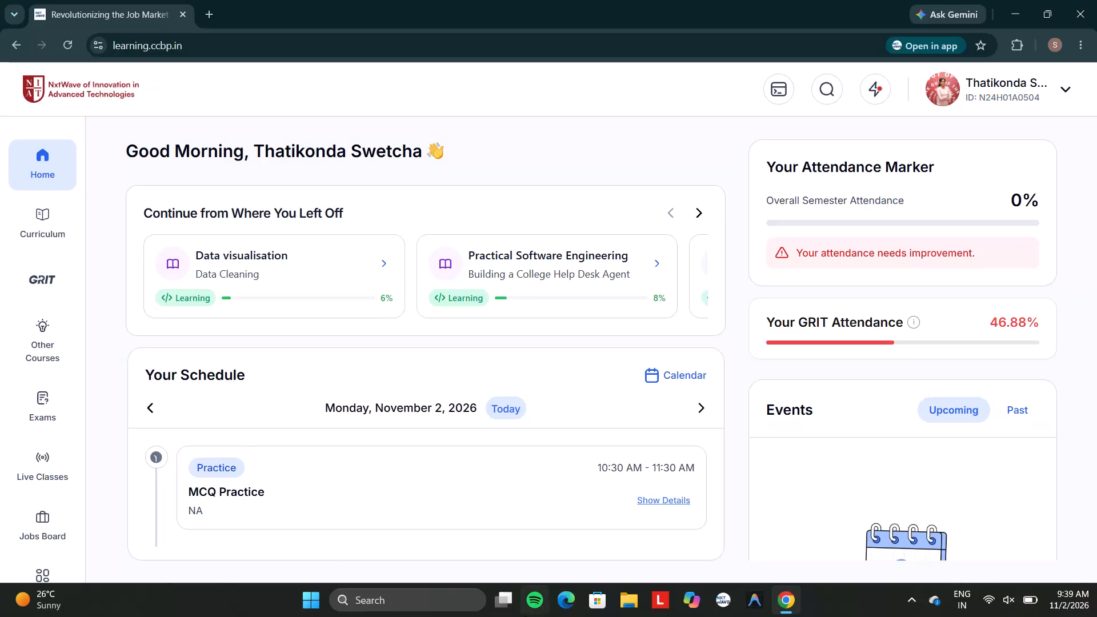
# Search the computer for "ku" and launch the Kuro app from the best match.
pyautogui.click(400, 611)
pyautogui.click(402, 605)
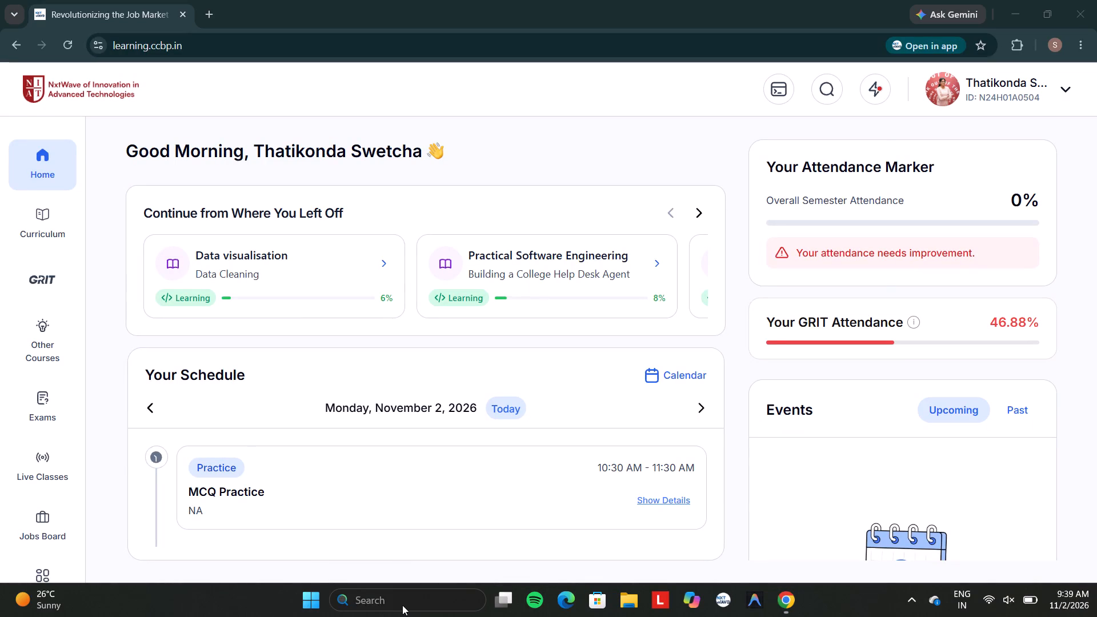
pyautogui.write('ku')
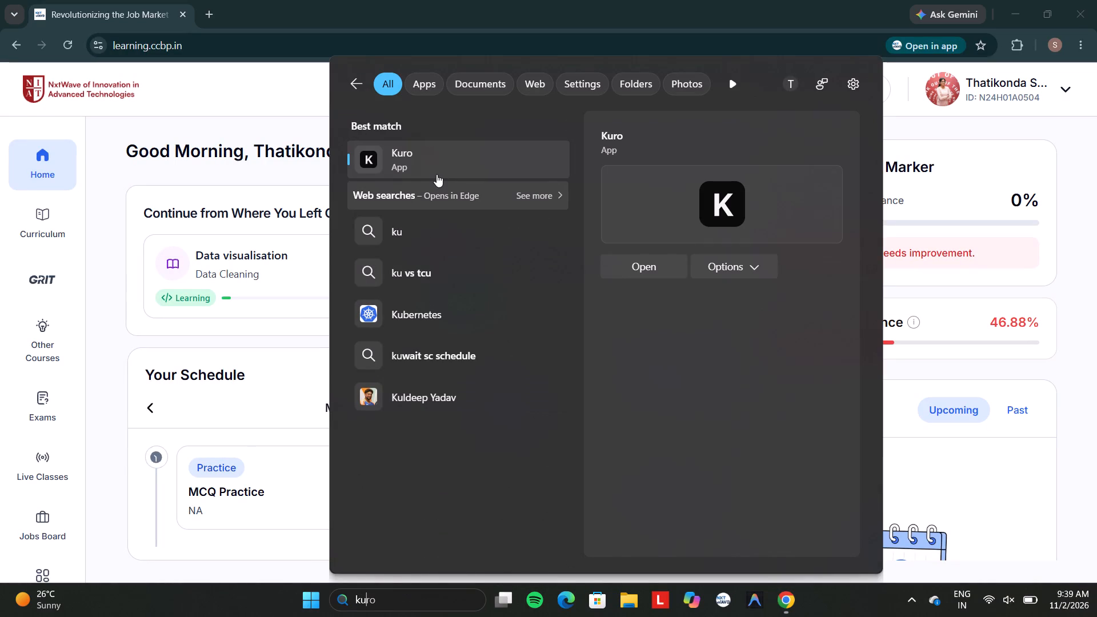
pyautogui.click(437, 174)
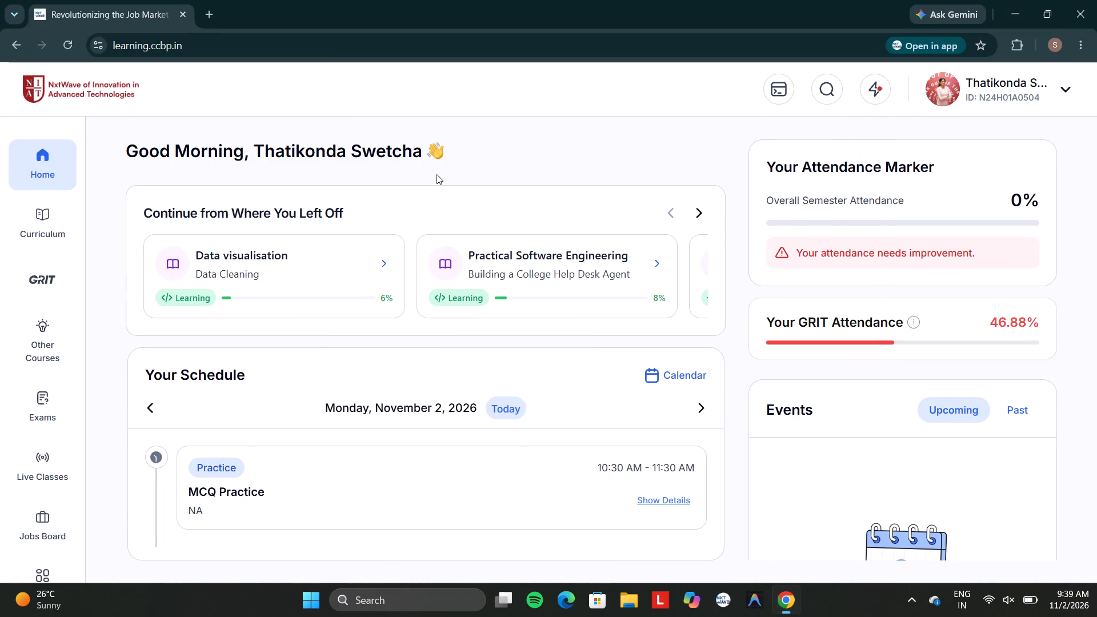
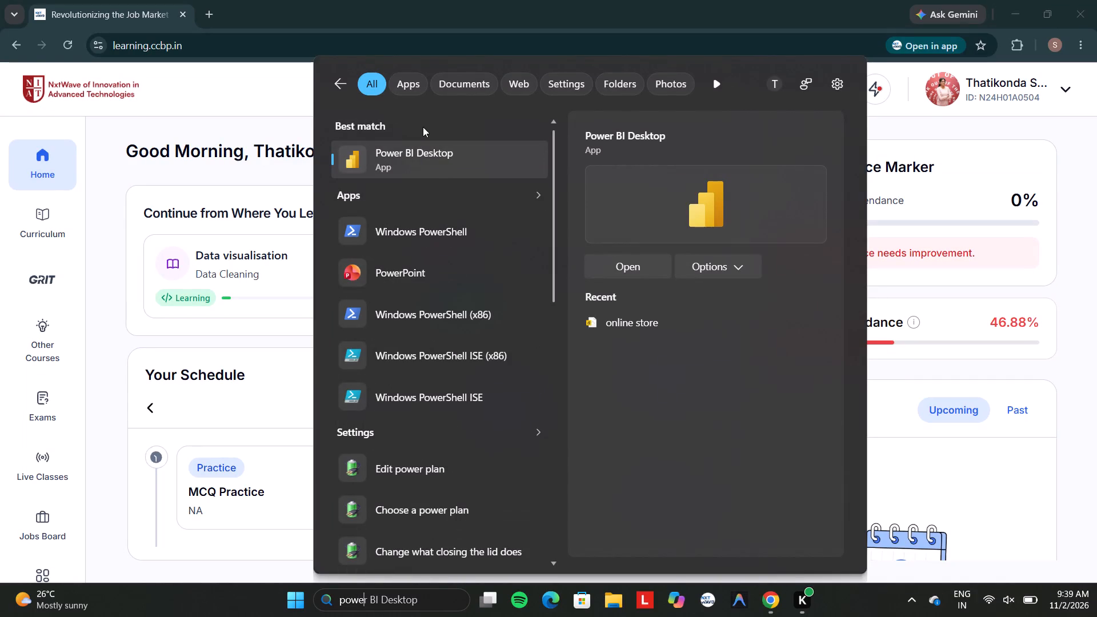
# Launch Power BI Desktop and open the recent report online store.pbix.
pyautogui.click(405, 155)
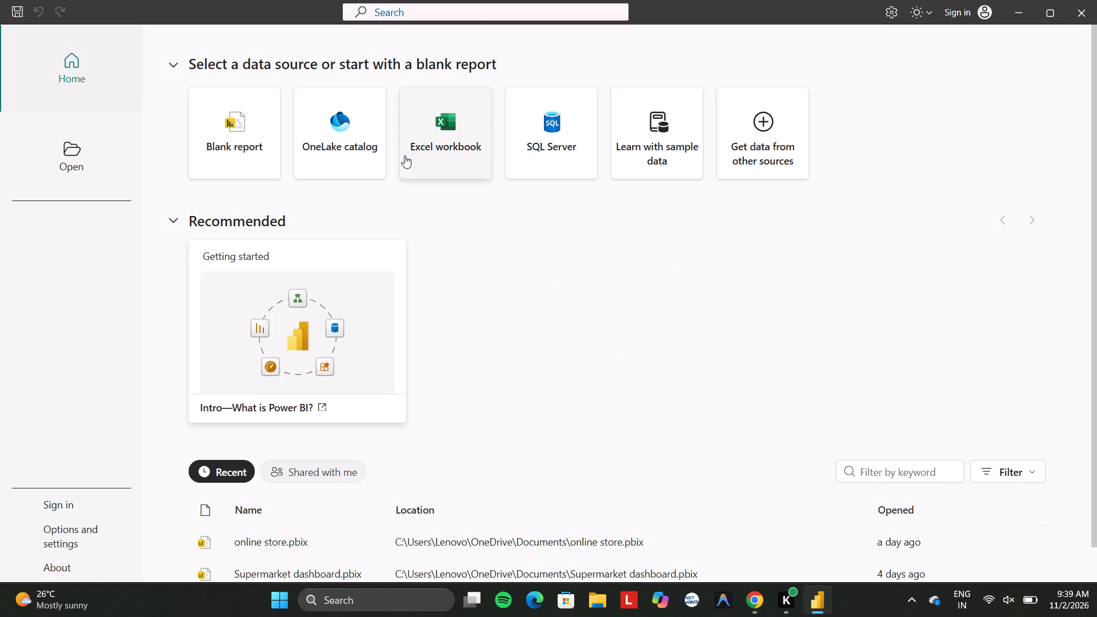
pyautogui.scroll(-2, 374, 462)
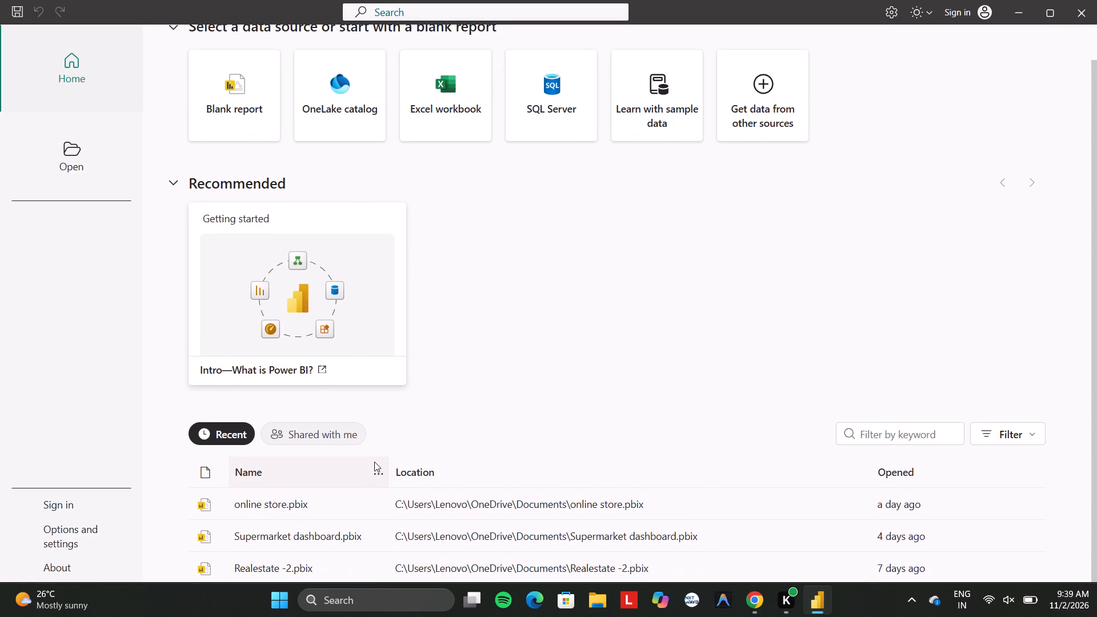
pyautogui.click(269, 501)
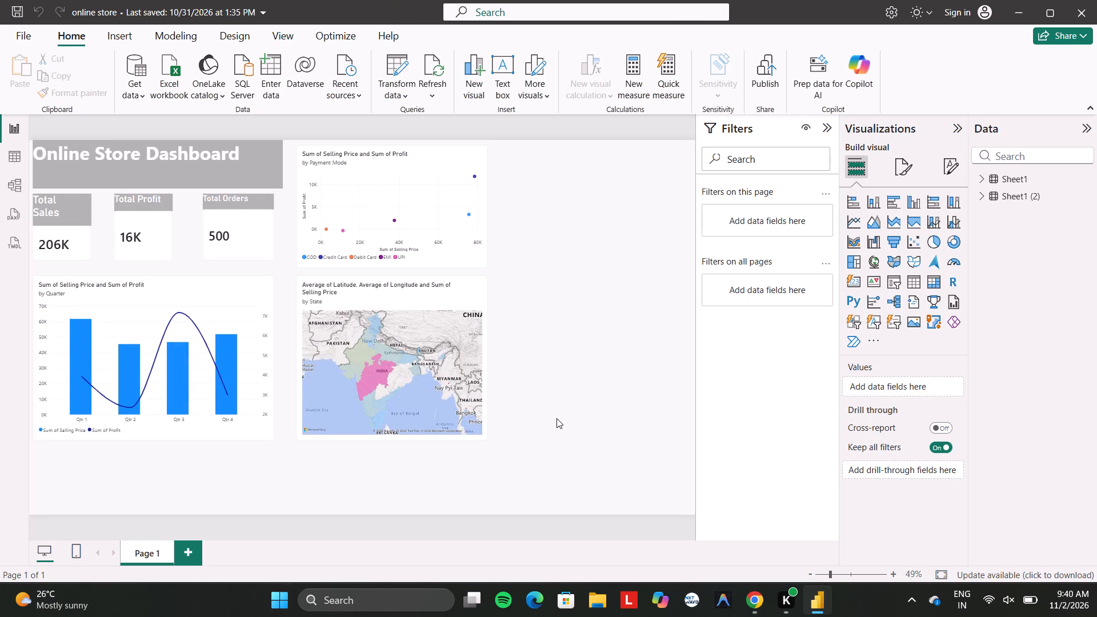
pyautogui.scroll(-1, 532, 322)
# Switch to Chrome and open the Data visualisation course from the learning portal's home page.
pyautogui.click(751, 599)
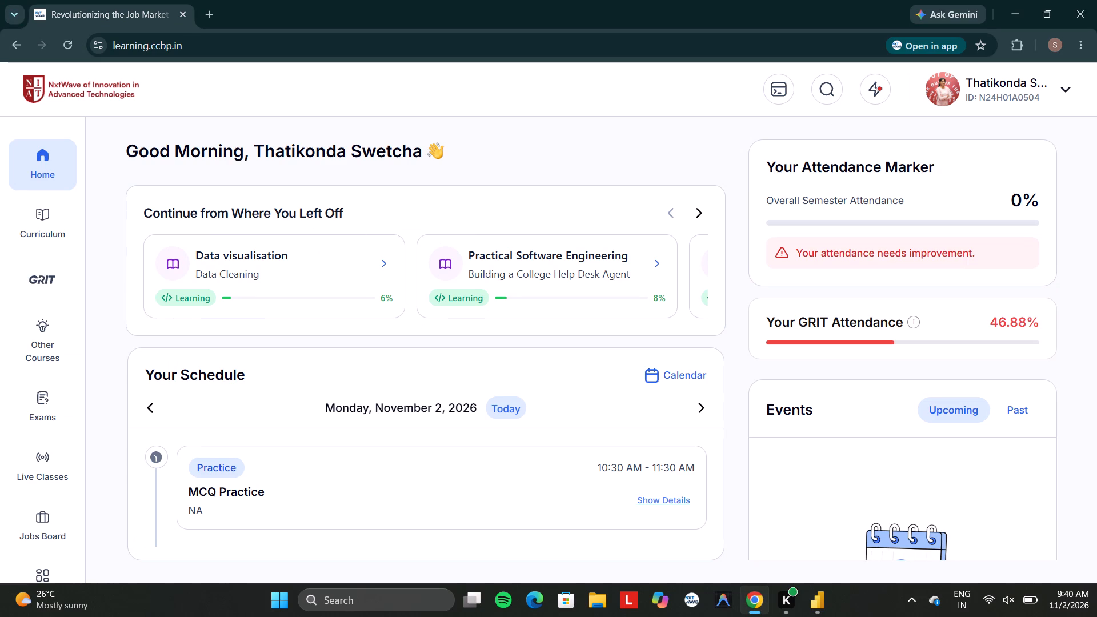
pyautogui.click(269, 254)
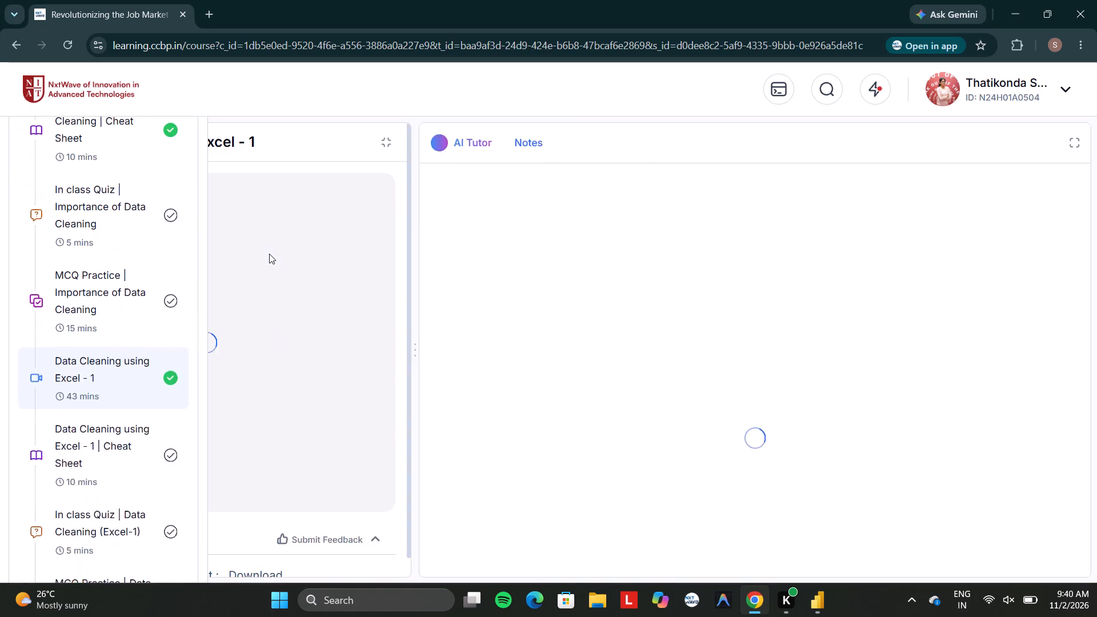
# Show the course outline and look through the lessons of the Intro to Power BI module.
pyautogui.click(23, 143)
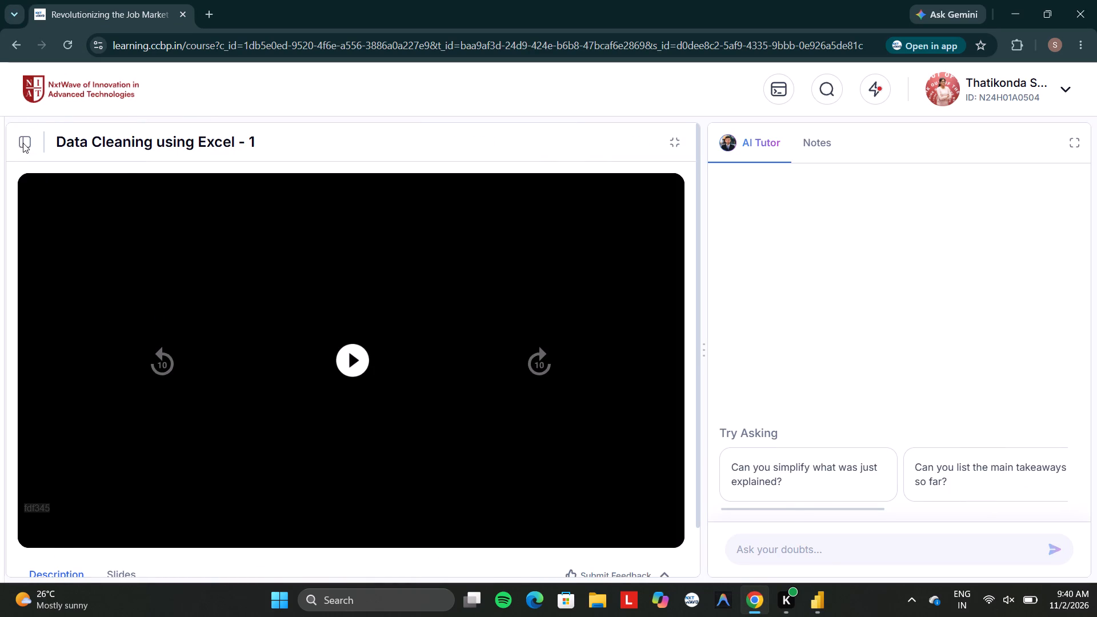
pyautogui.scroll(-6, 42, 388)
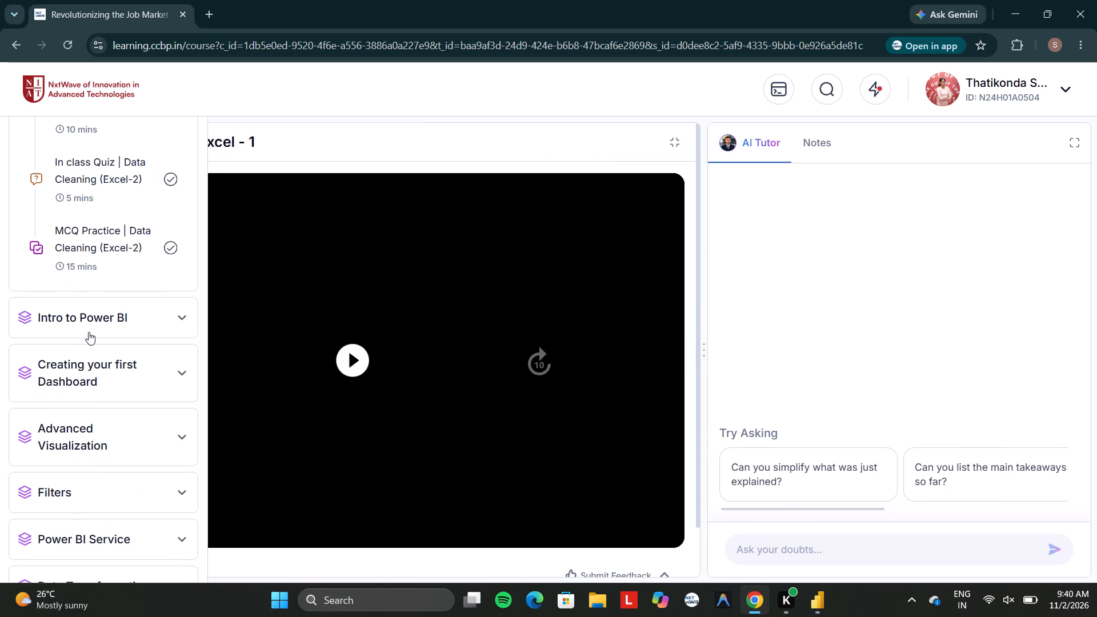
pyautogui.click(89, 332)
pyautogui.scroll(2, 89, 332)
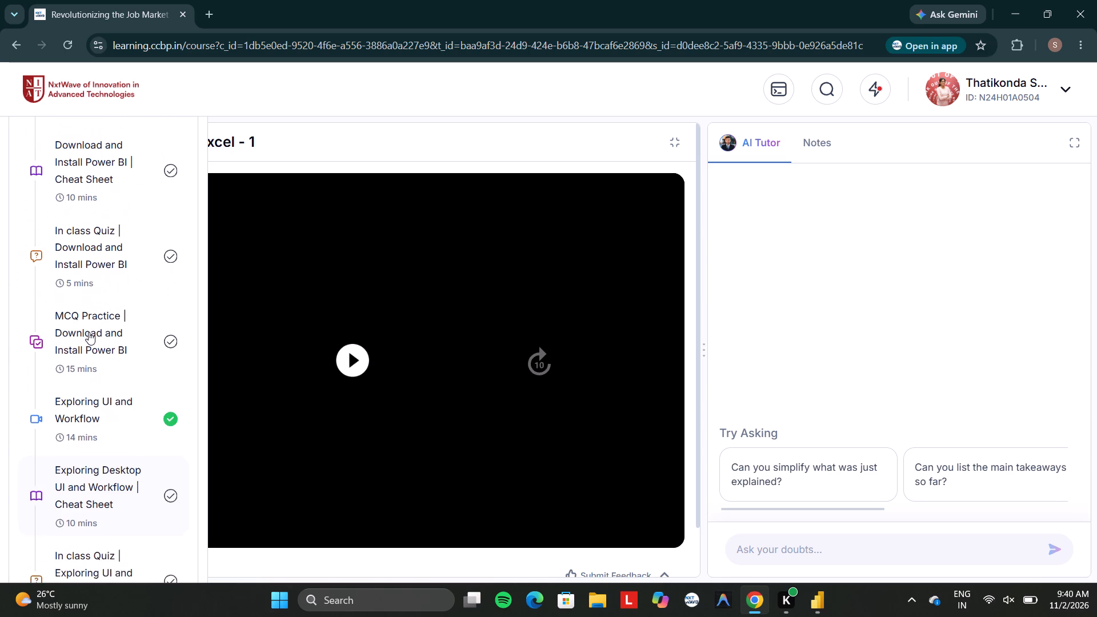
pyautogui.scroll(4, 89, 332)
pyautogui.scroll(-2, 89, 332)
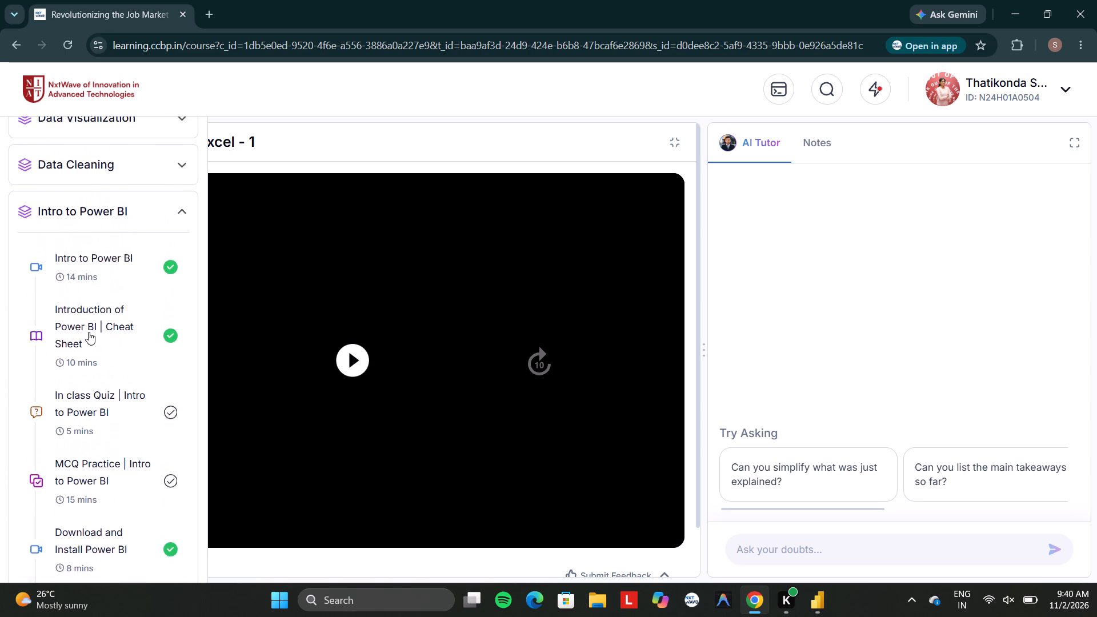
pyautogui.scroll(-4, 89, 332)
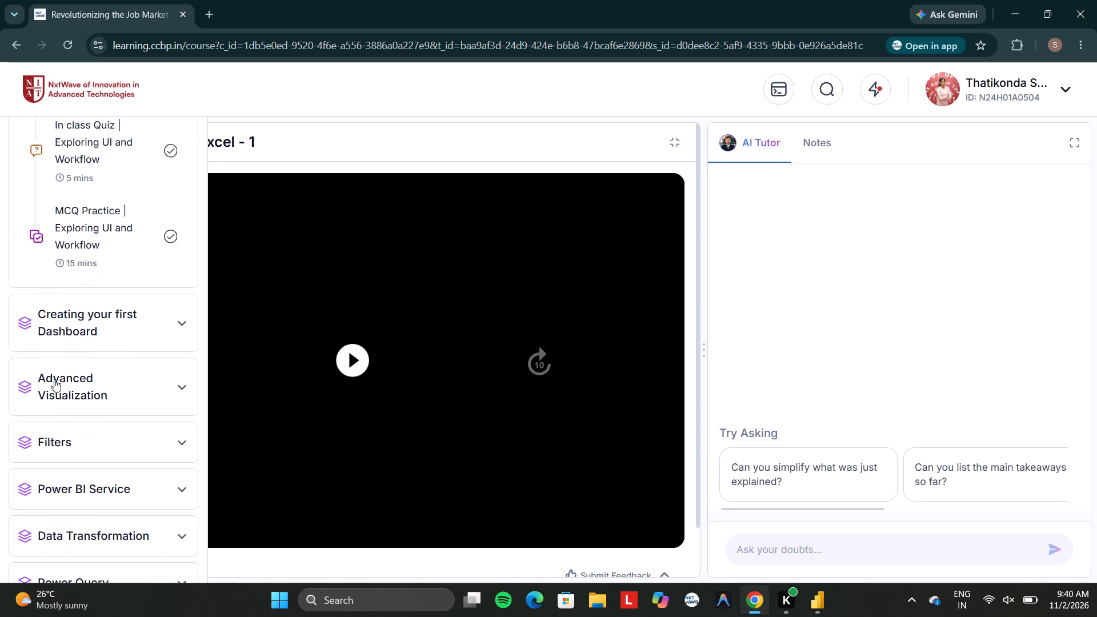
# Expand the Advanced Visualization module that follows Creating your first Dashboard and open its Adding Maps video lesson.
pyautogui.rightClick(50, 391)
pyautogui.click(50, 391)
pyautogui.click(50, 391)
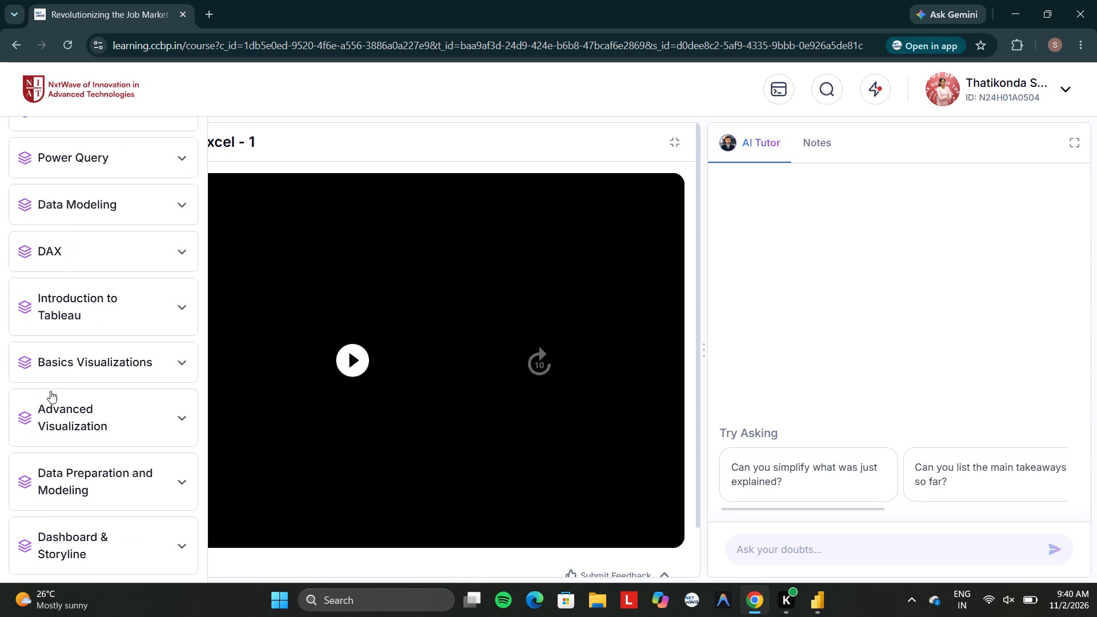
pyautogui.scroll(7, 50, 391)
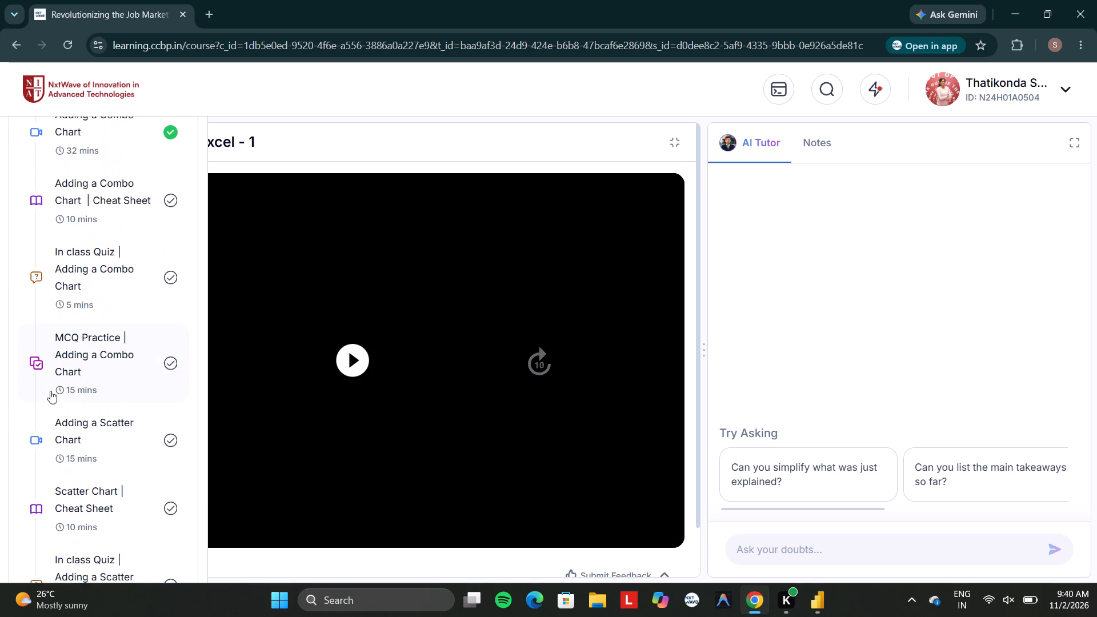
pyautogui.scroll(1, 50, 391)
pyautogui.scroll(-6, 50, 391)
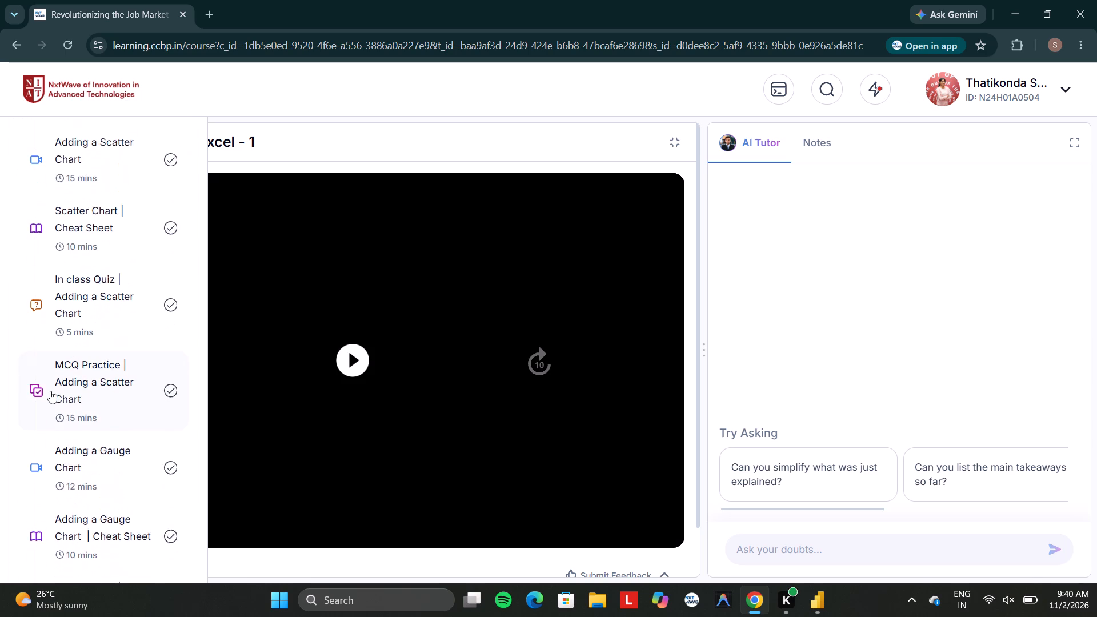
pyautogui.scroll(-5, 50, 391)
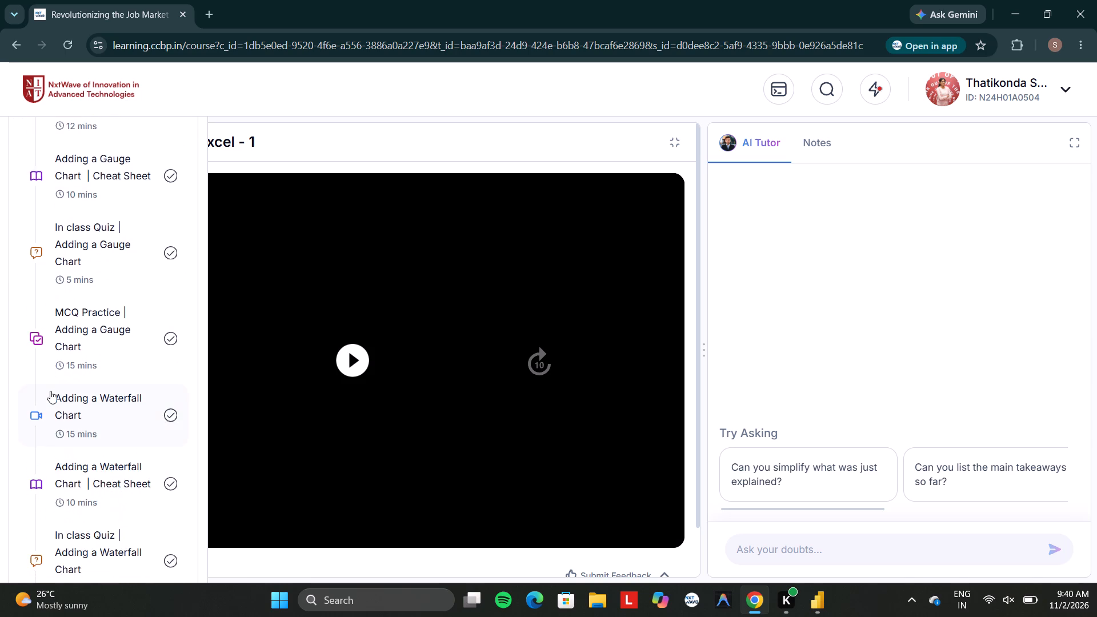
pyautogui.scroll(-6, 50, 391)
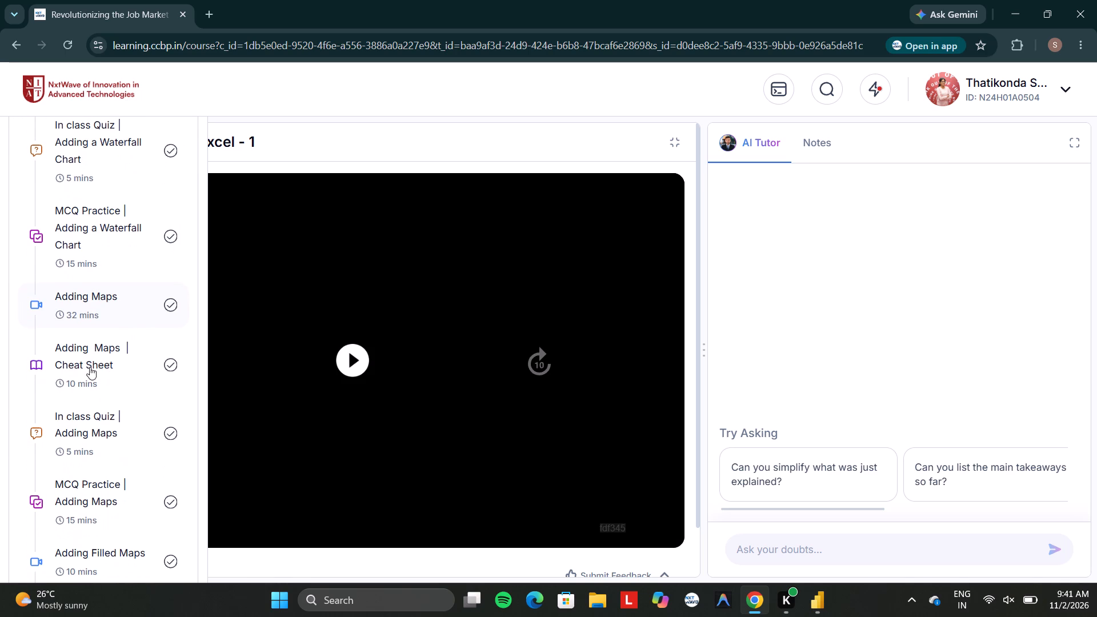
pyautogui.click(107, 307)
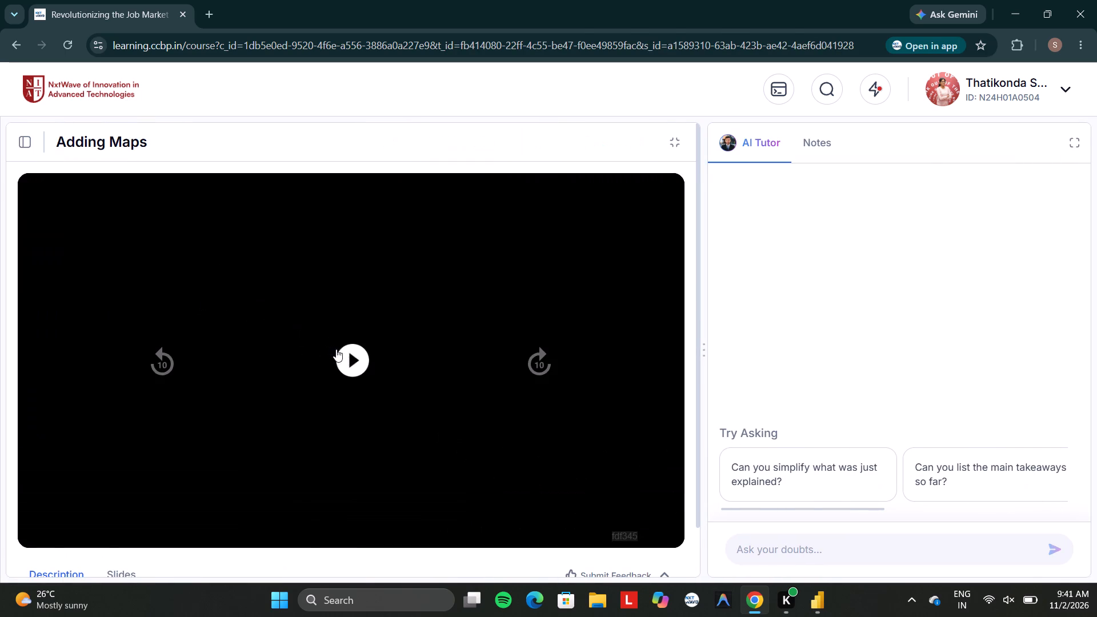
# Play the Adding Maps lesson video, skipping ahead to its end, and dismiss the learning streak pop-up.
pyautogui.click(353, 351)
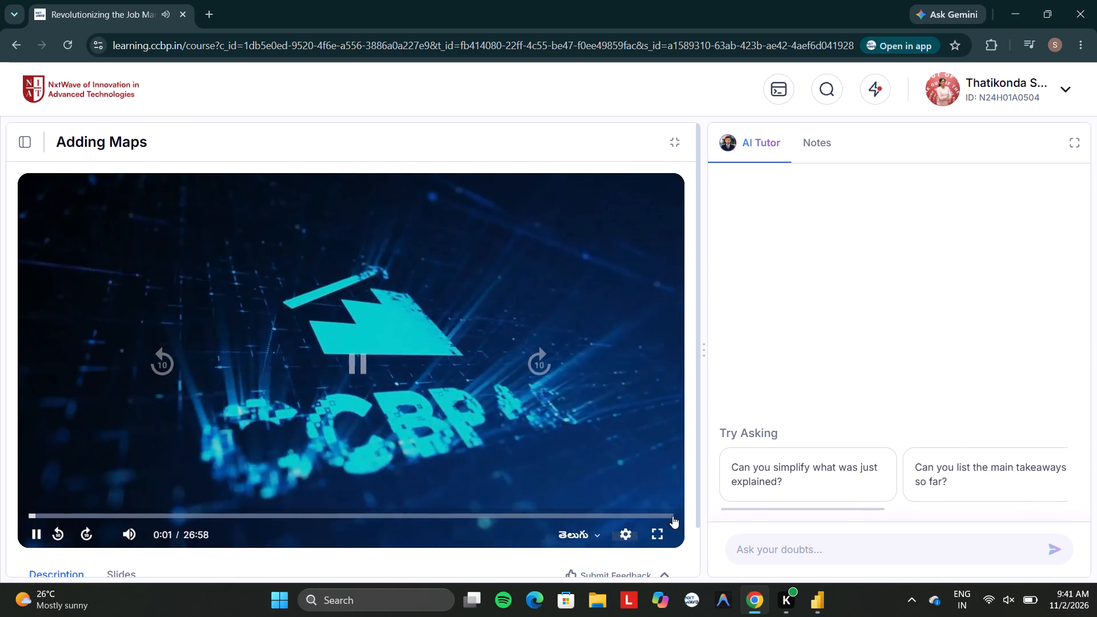
pyautogui.click(670, 516)
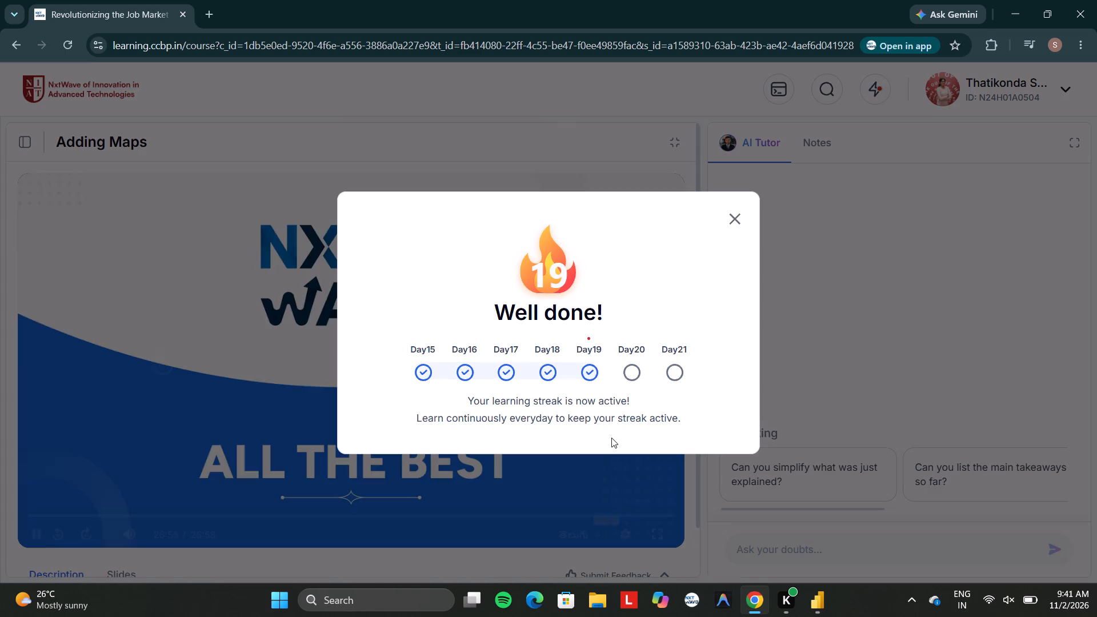
pyautogui.click(733, 219)
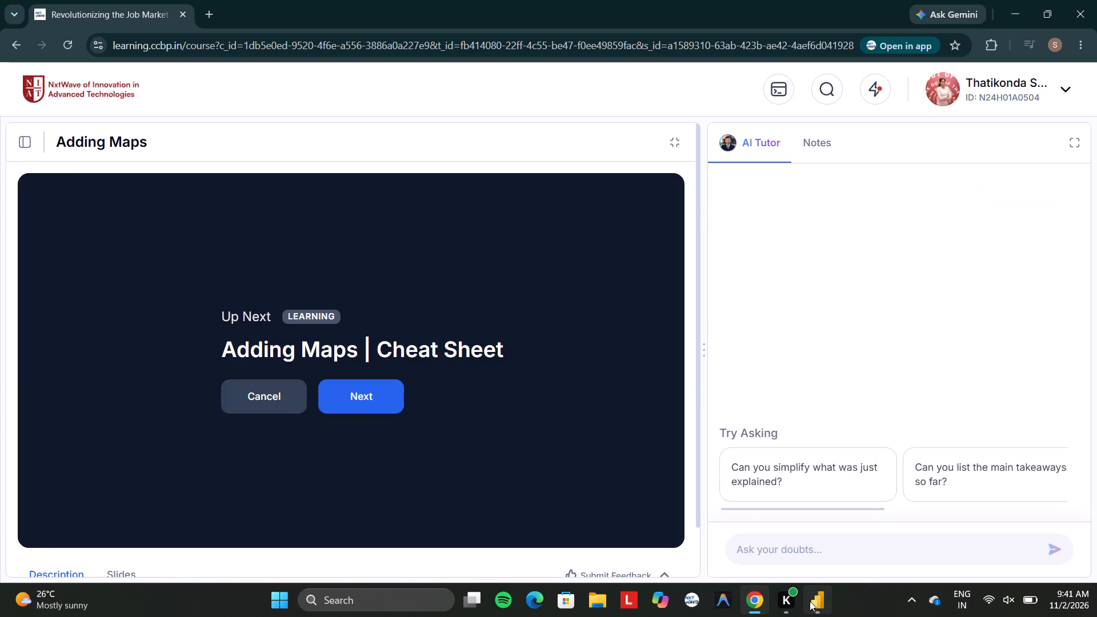
# Switch back to the online store report in Power BI Desktop.
pyautogui.click(812, 592)
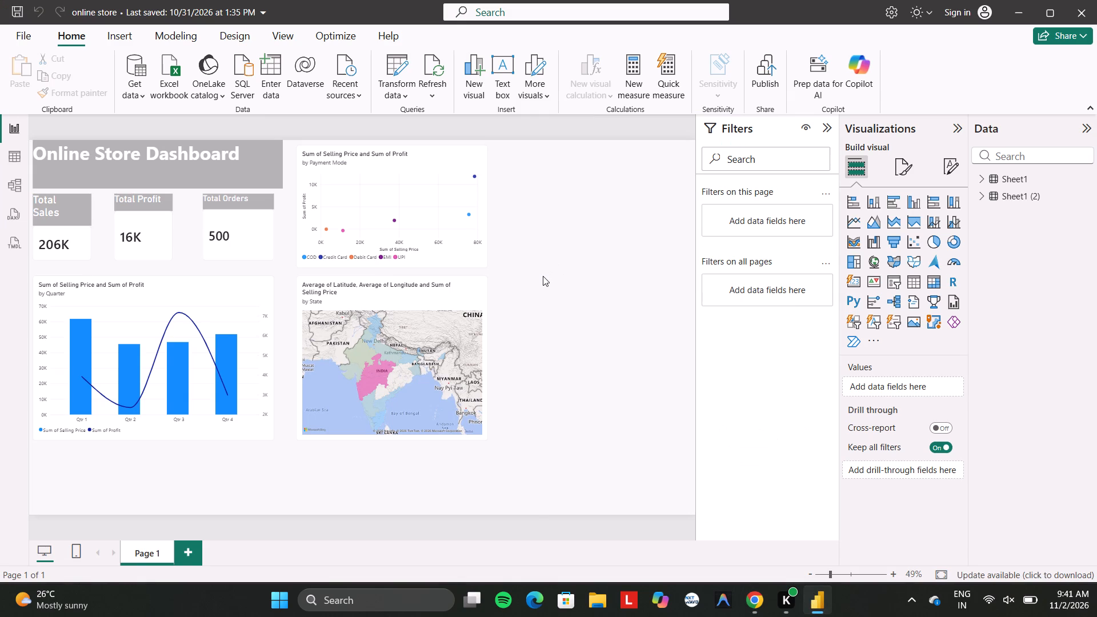
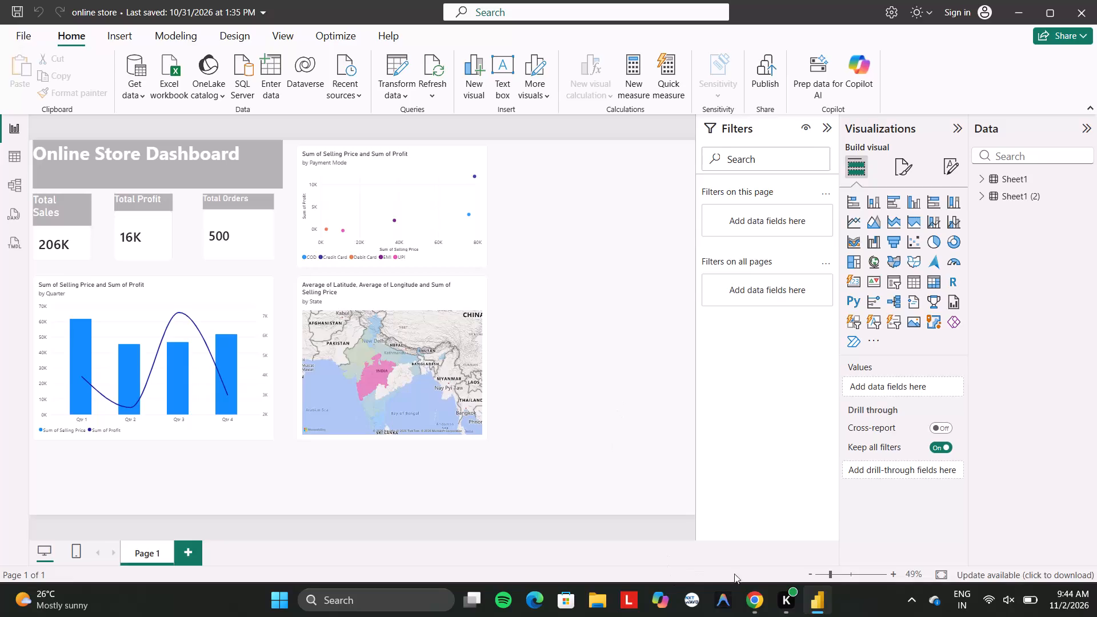
# Switch to the course in Chrome and open the Adding a Funnel Chart video lesson from the course outline.
pyautogui.click(744, 603)
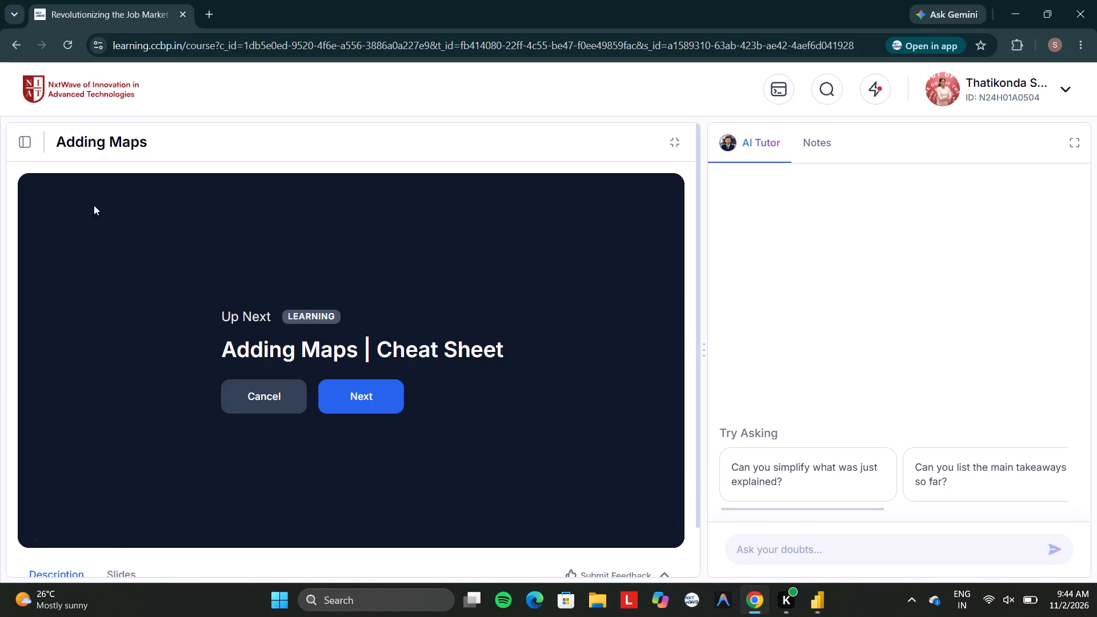
pyautogui.click(28, 139)
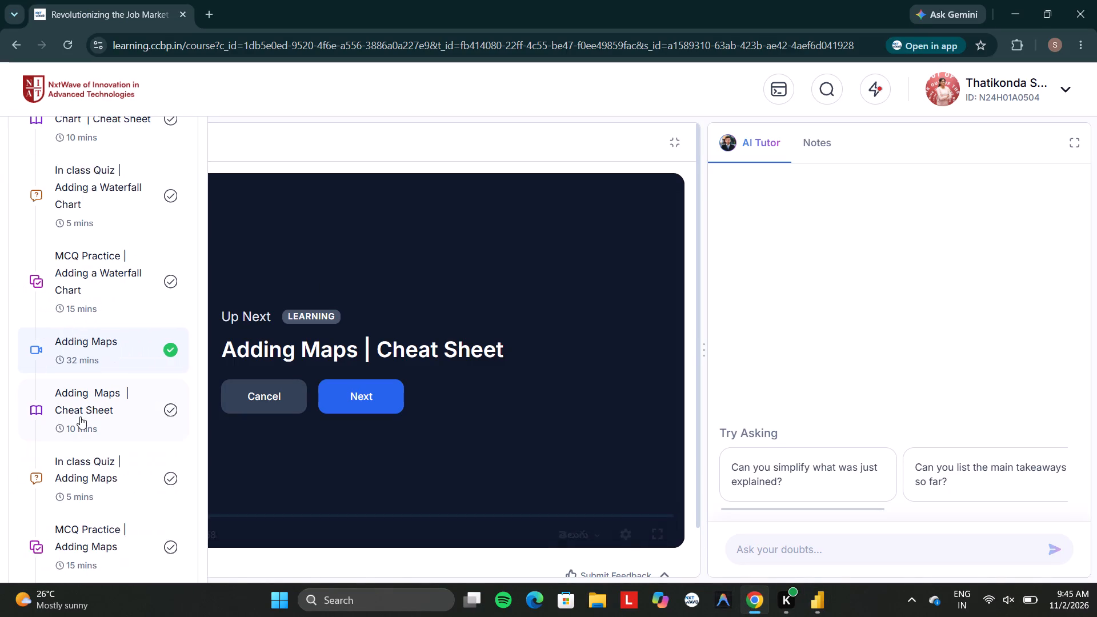
pyautogui.scroll(-4, 80, 416)
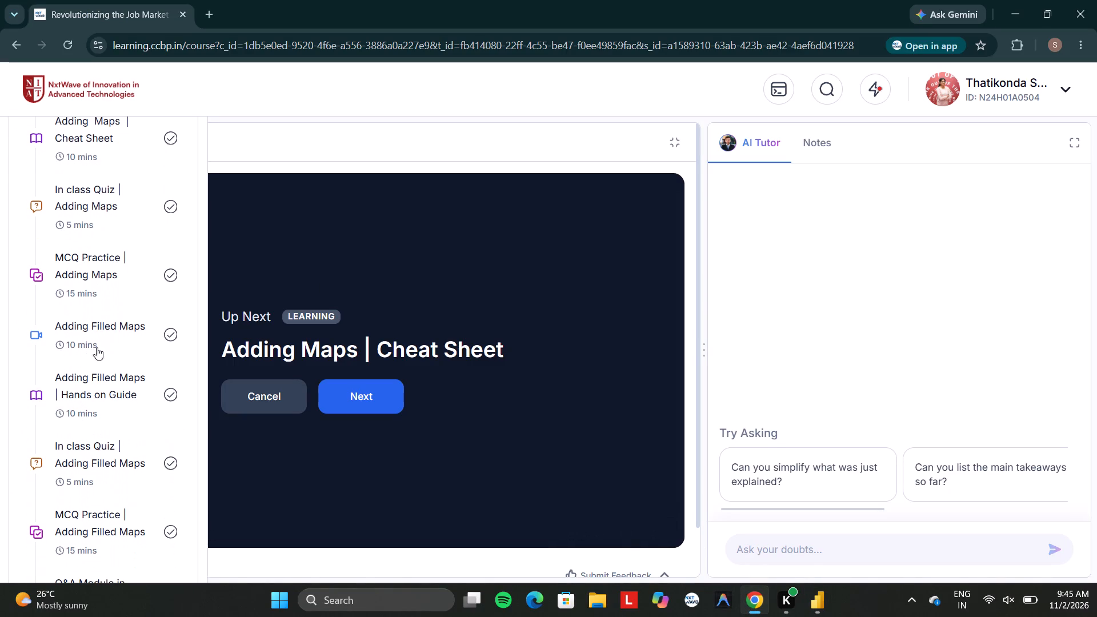
pyautogui.scroll(-3, 204, 420)
pyautogui.scroll(-1, 97, 455)
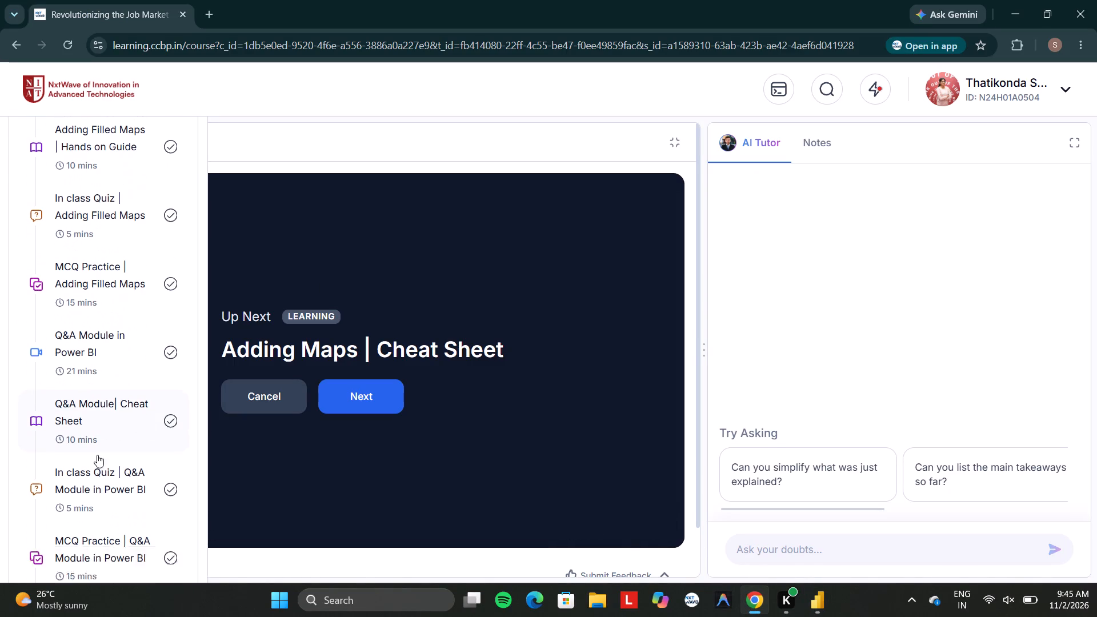
pyautogui.scroll(-5, 97, 455)
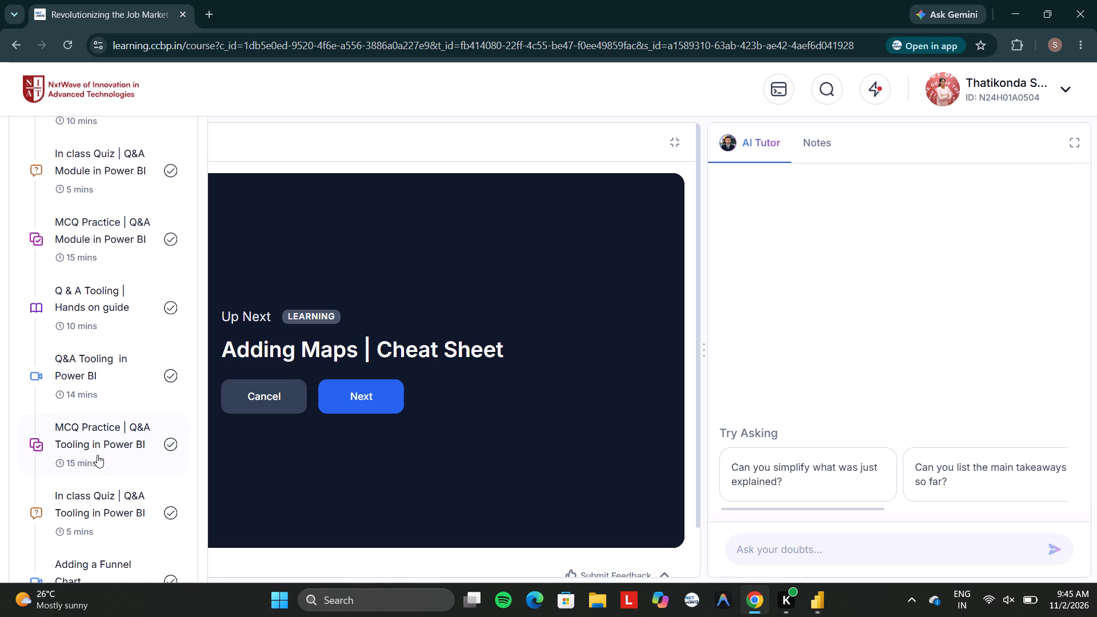
pyautogui.scroll(-2, 97, 455)
pyautogui.click(88, 440)
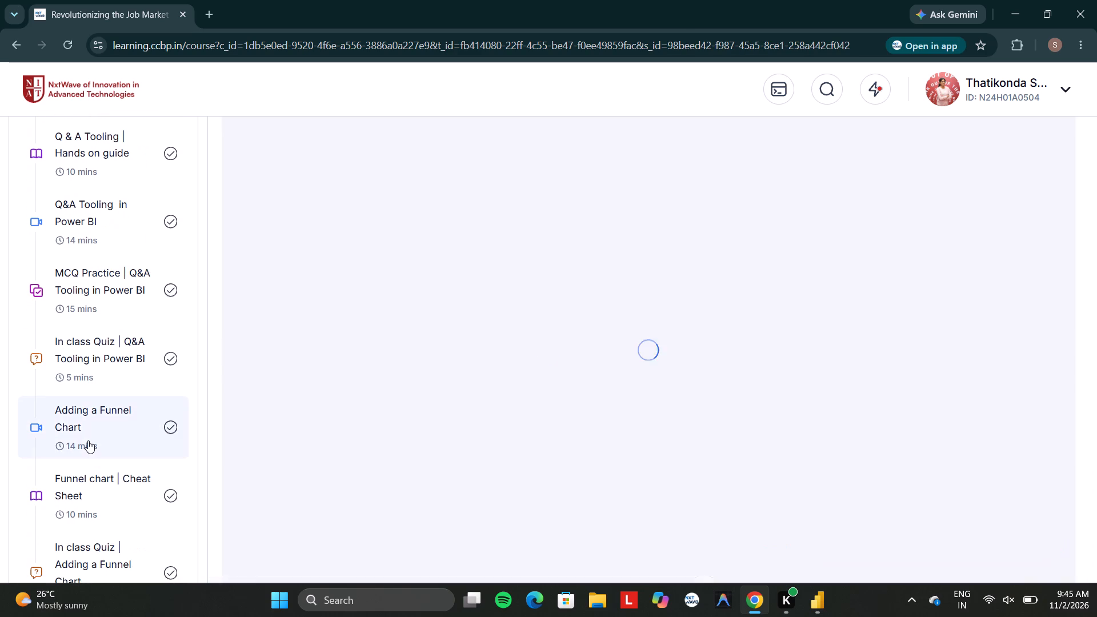
# Download the Adding a Funnel Chart dataset linked in the lesson description.
pyautogui.scroll(-4, 232, 567)
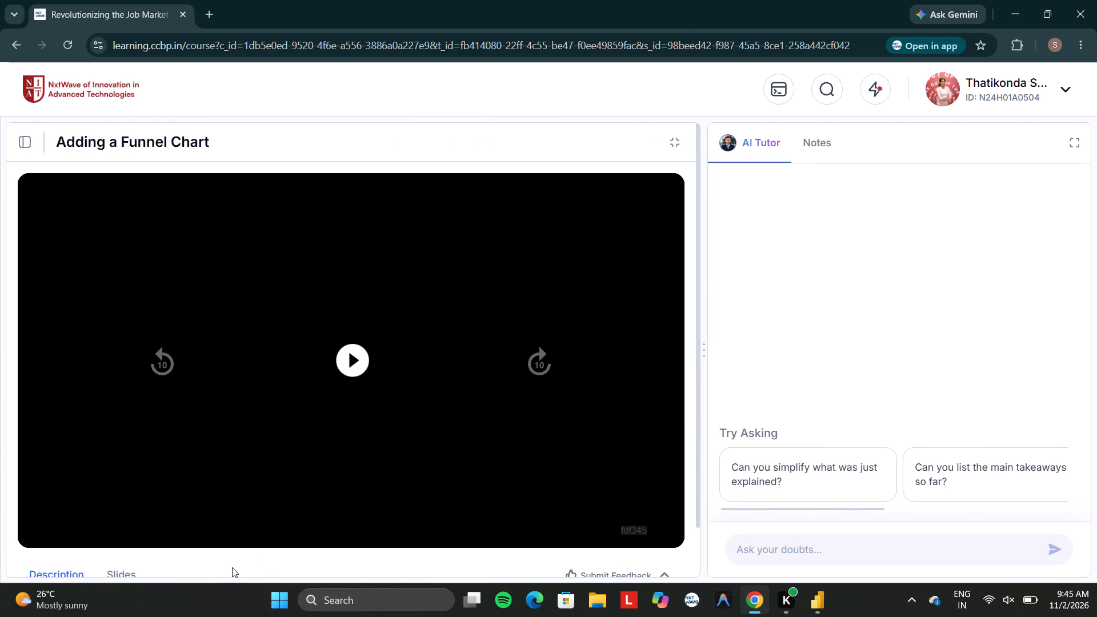
pyautogui.scroll(-1, 232, 567)
pyautogui.scroll(-5, 301, 531)
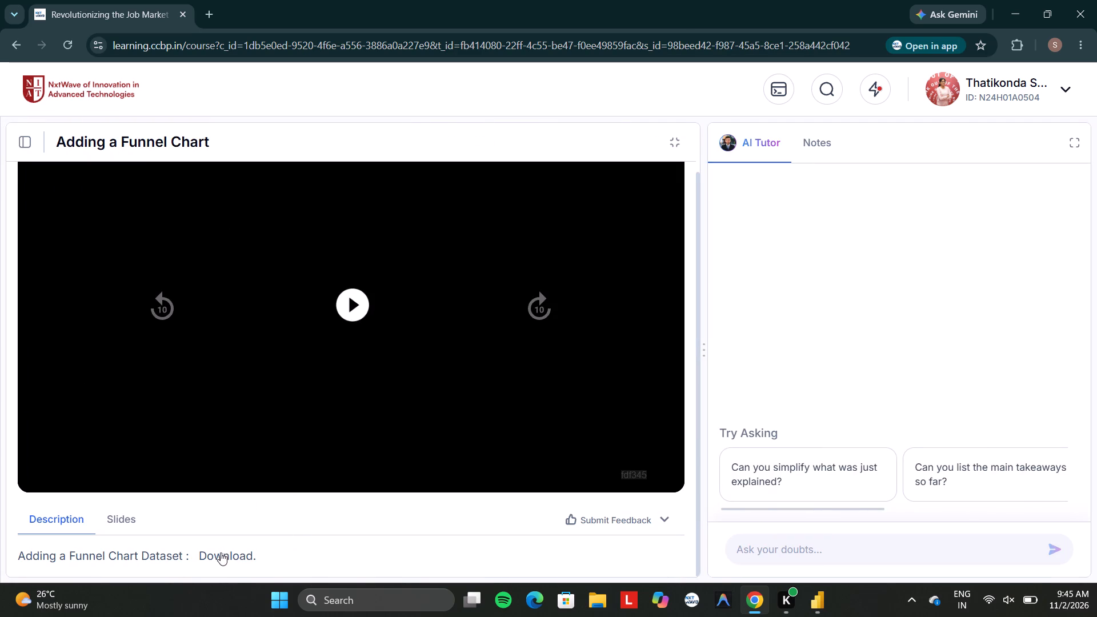
pyautogui.click(221, 554)
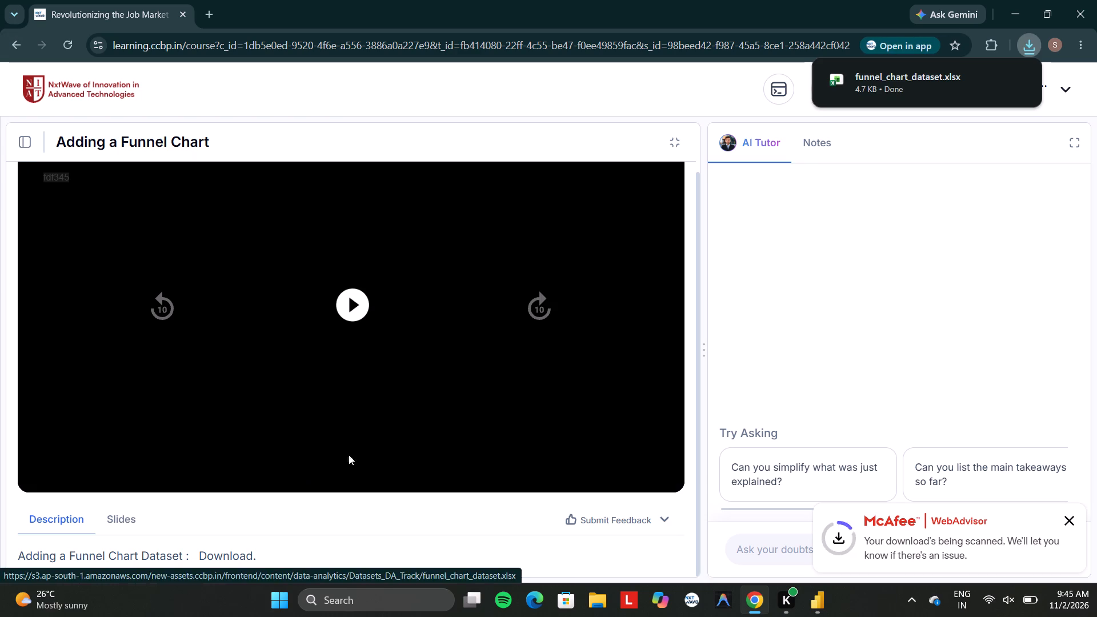
# Switch back to the online store report in Power BI Desktop.
pyautogui.click(816, 604)
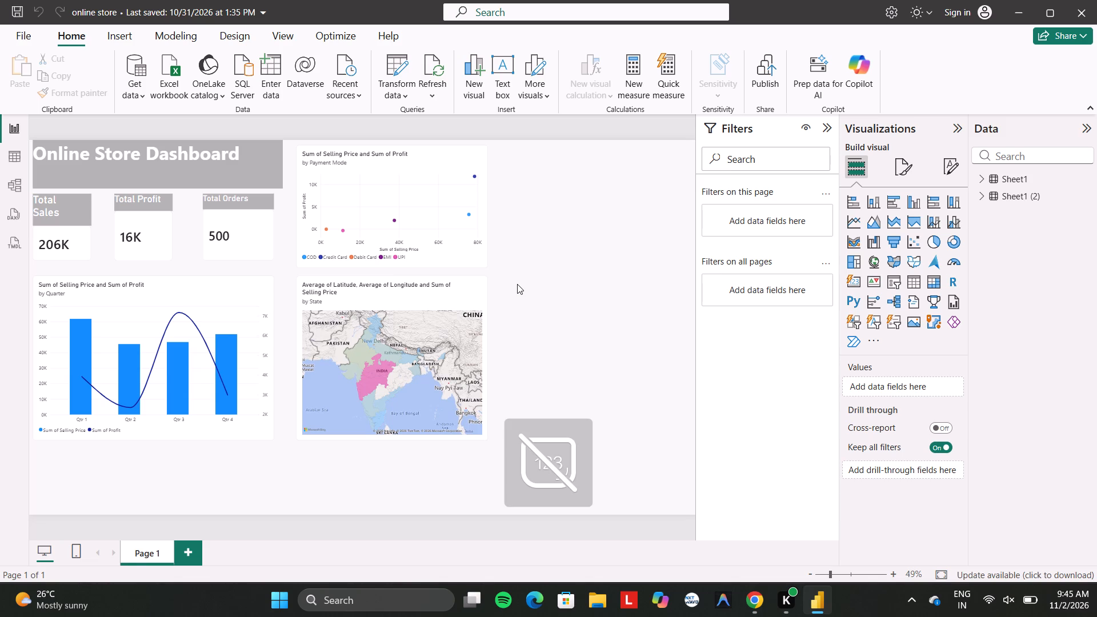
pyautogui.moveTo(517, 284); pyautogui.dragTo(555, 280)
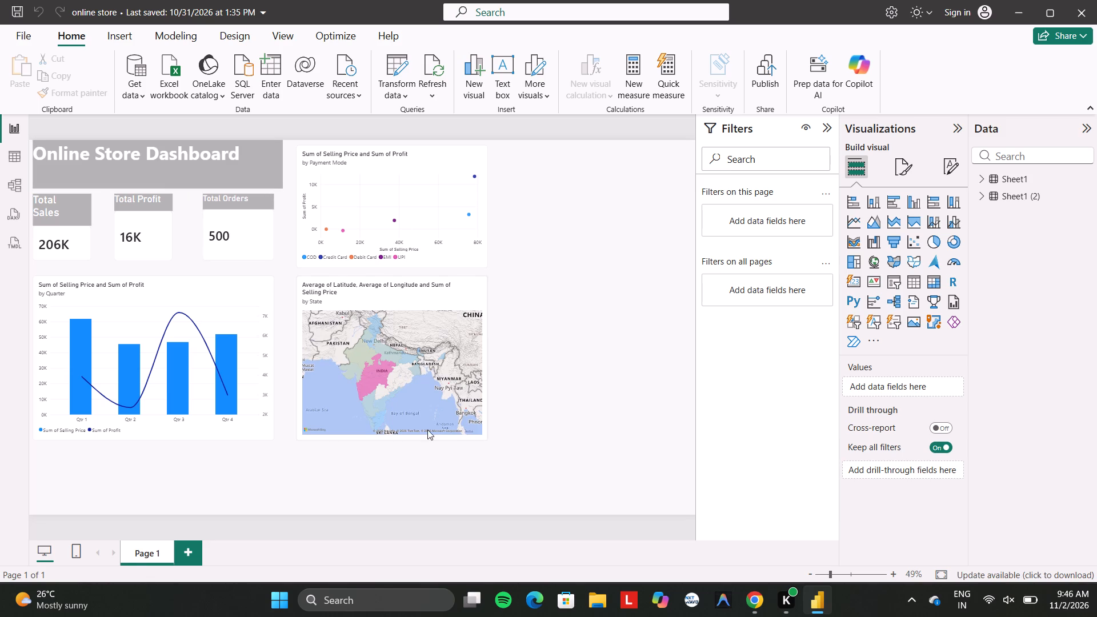
# Open the Microsoft Edge browser from the online store report.
pyautogui.click(532, 603)
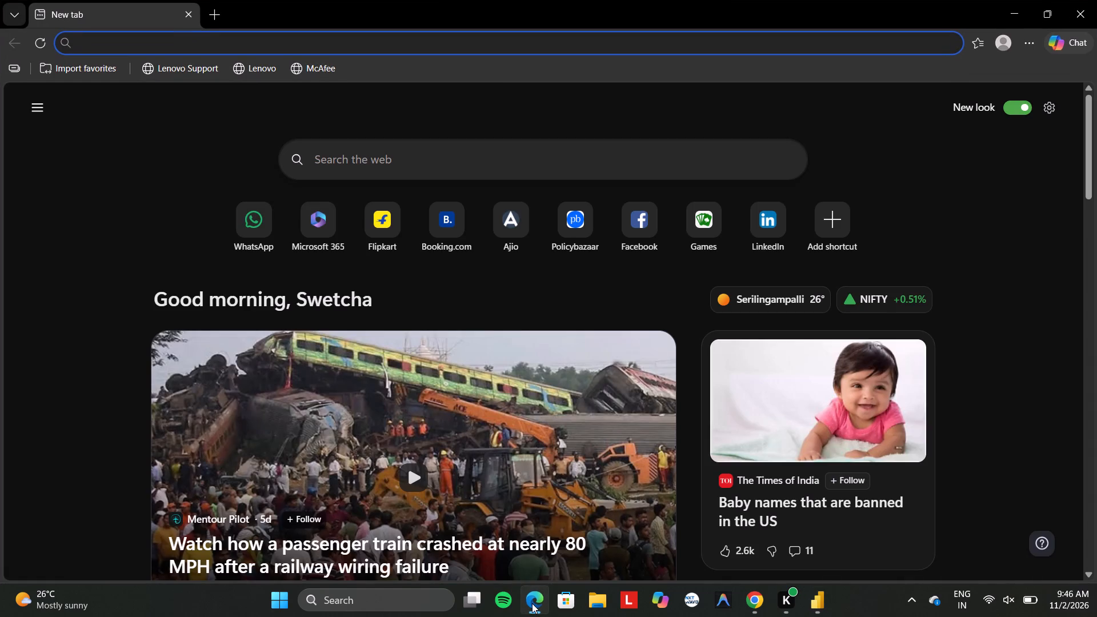
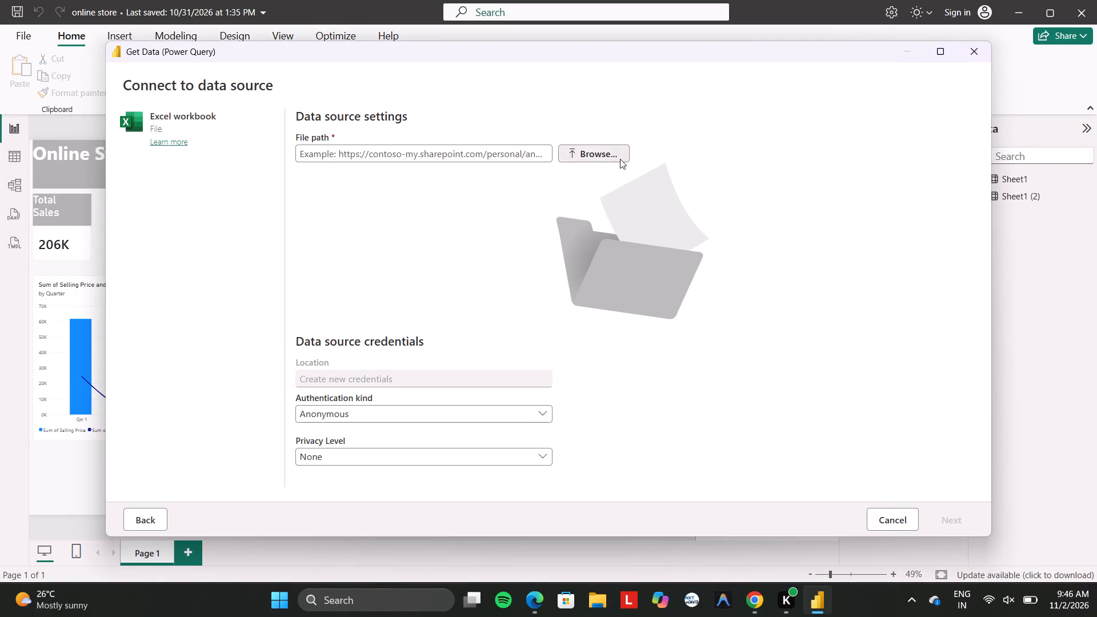
# Connect to the downloaded funnel_chart_dataset Excel workbook and load its Table into the online store report.
pyautogui.click(251, 193)
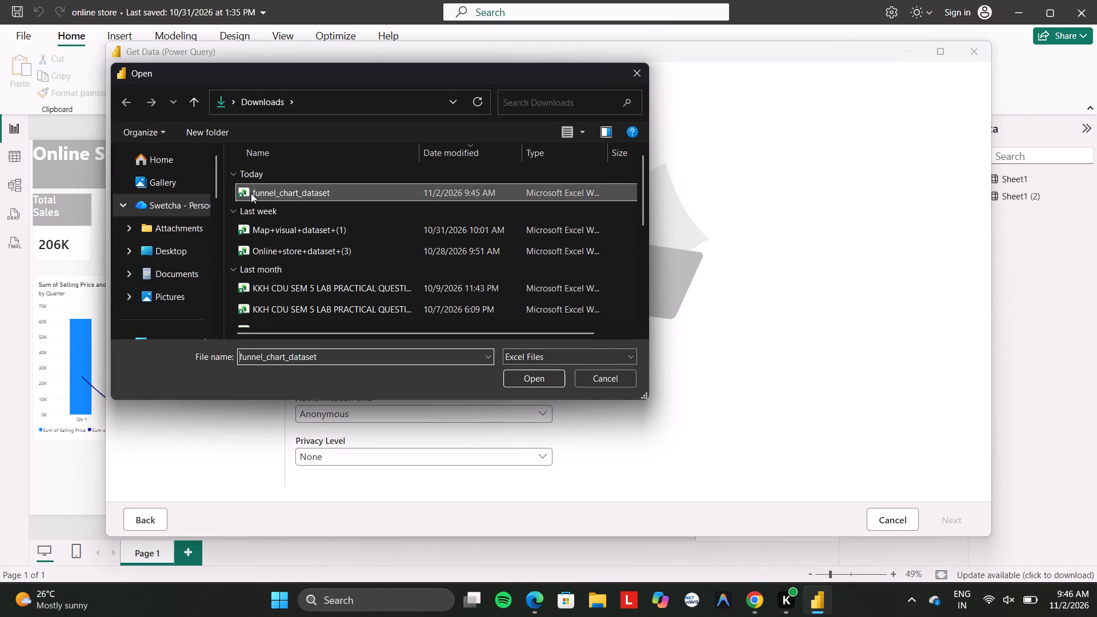
pyautogui.click(547, 378)
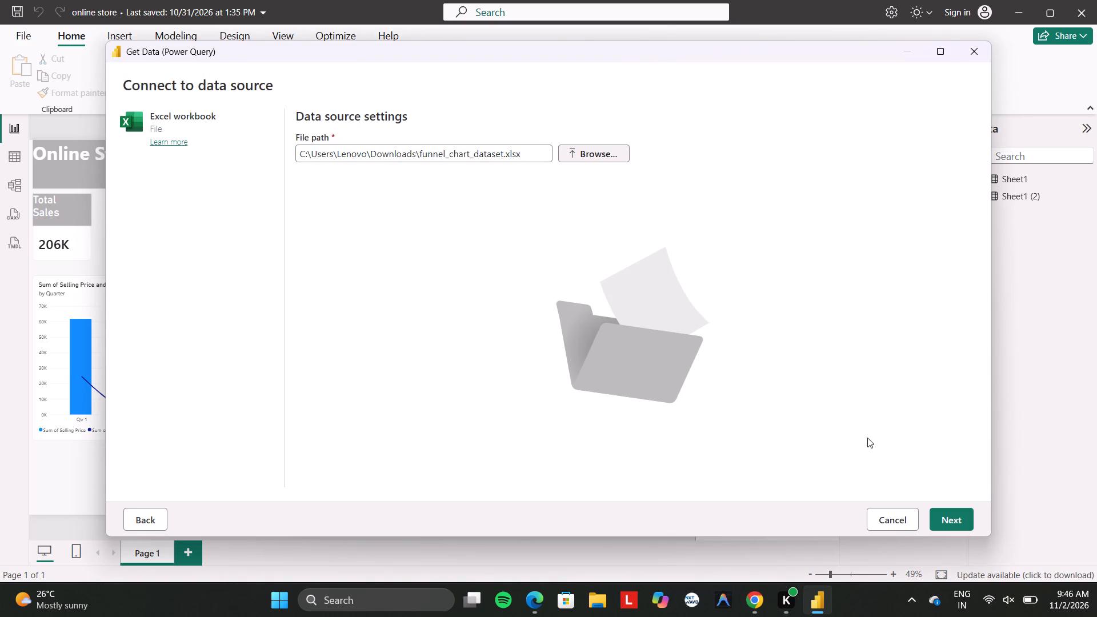
pyautogui.doubleClick(947, 523)
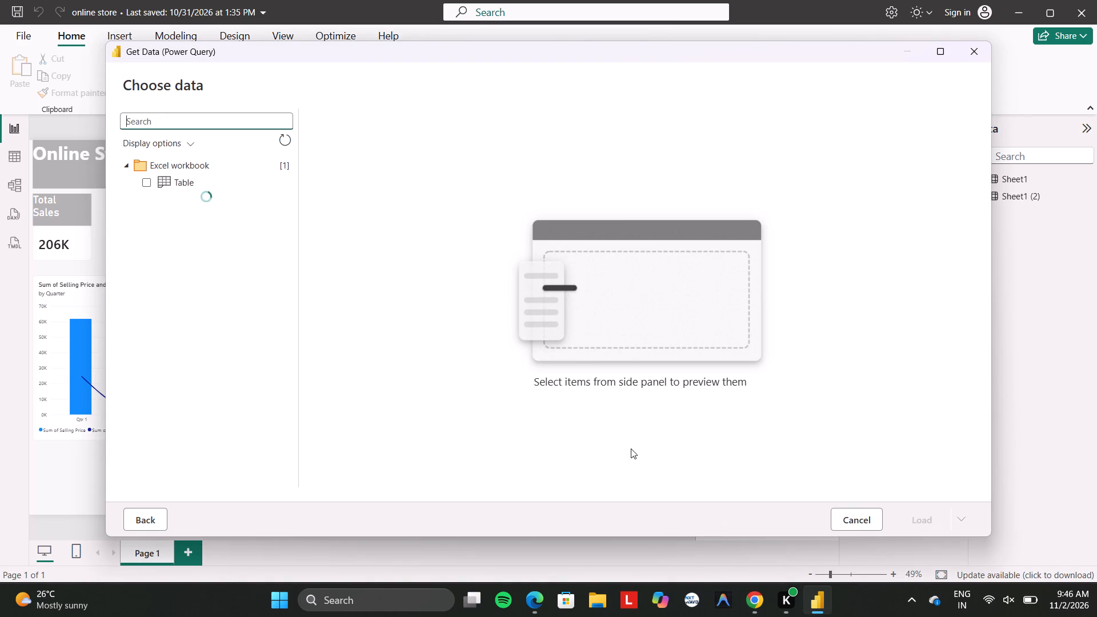
pyautogui.click(147, 177)
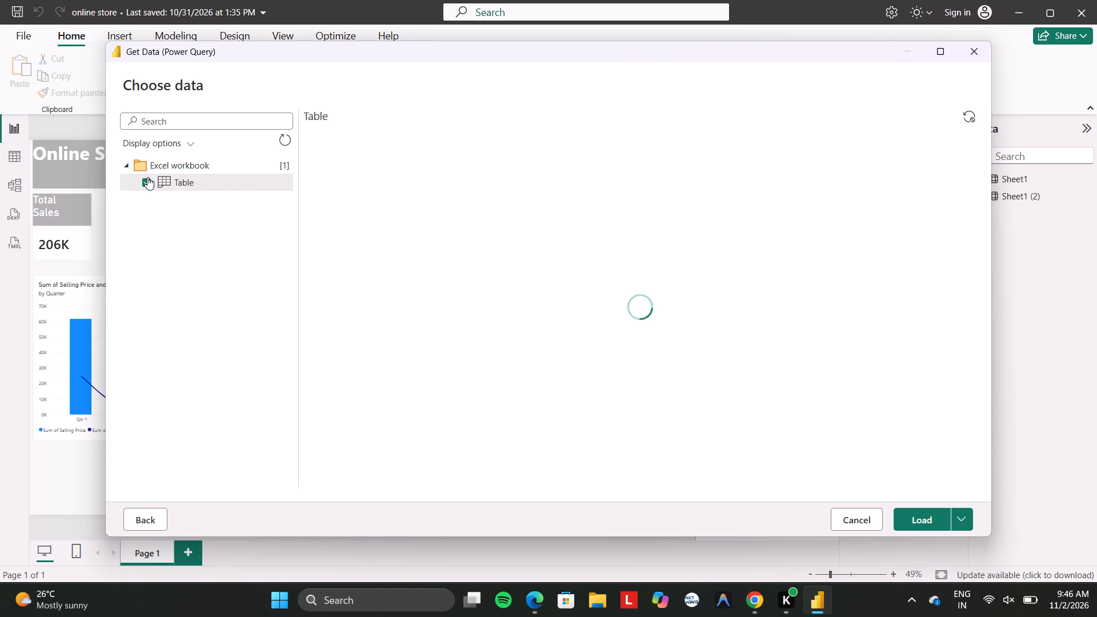
pyautogui.click(934, 520)
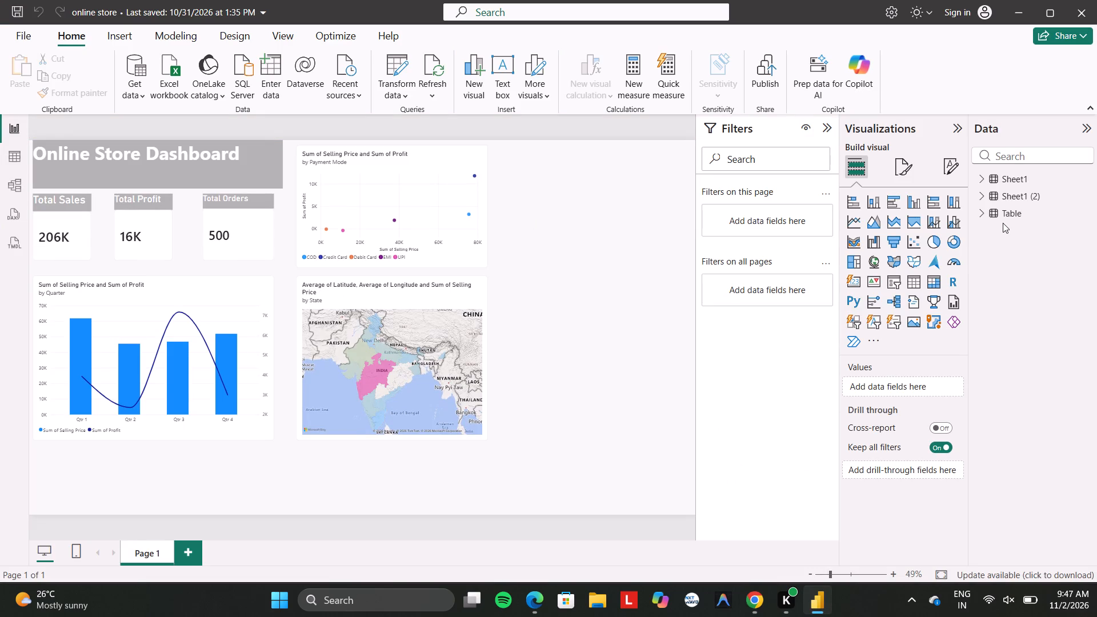
# Add a new report page and name it Funnel chart.
pyautogui.click(187, 555)
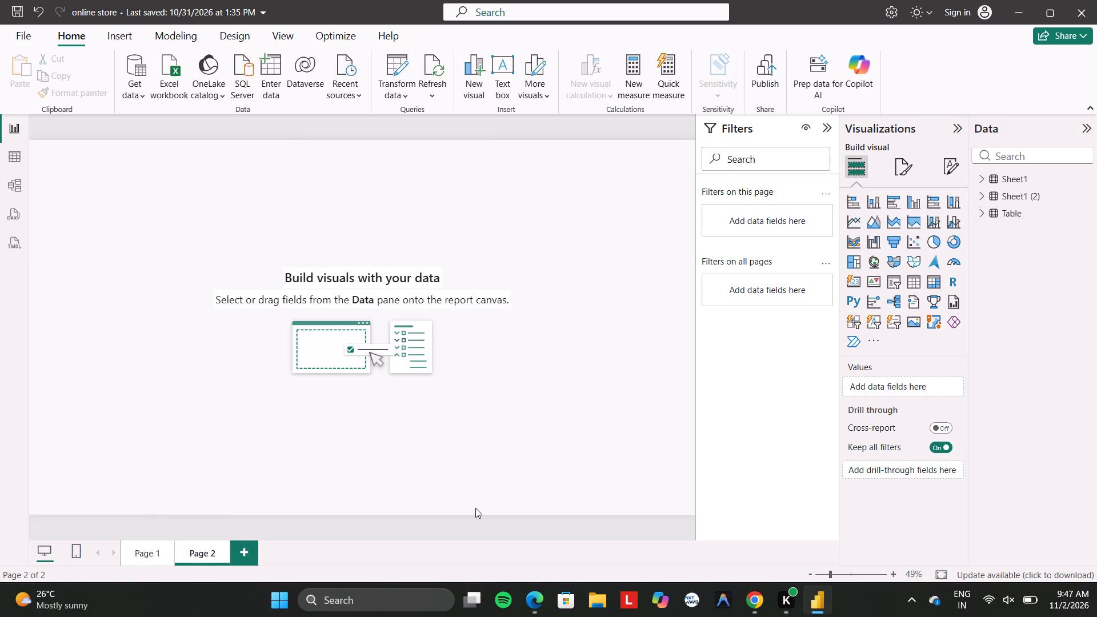
pyautogui.doubleClick(213, 552)
pyautogui.press('BackSpace')
pyautogui.press('BackSpace')
pyautogui.press('BackSpace')
pyautogui.press('BackSpace')
pyautogui.press('BackSpace')
pyautogui.press('BackSpace')
pyautogui.press('BackSpace')
pyautogui.press('f')
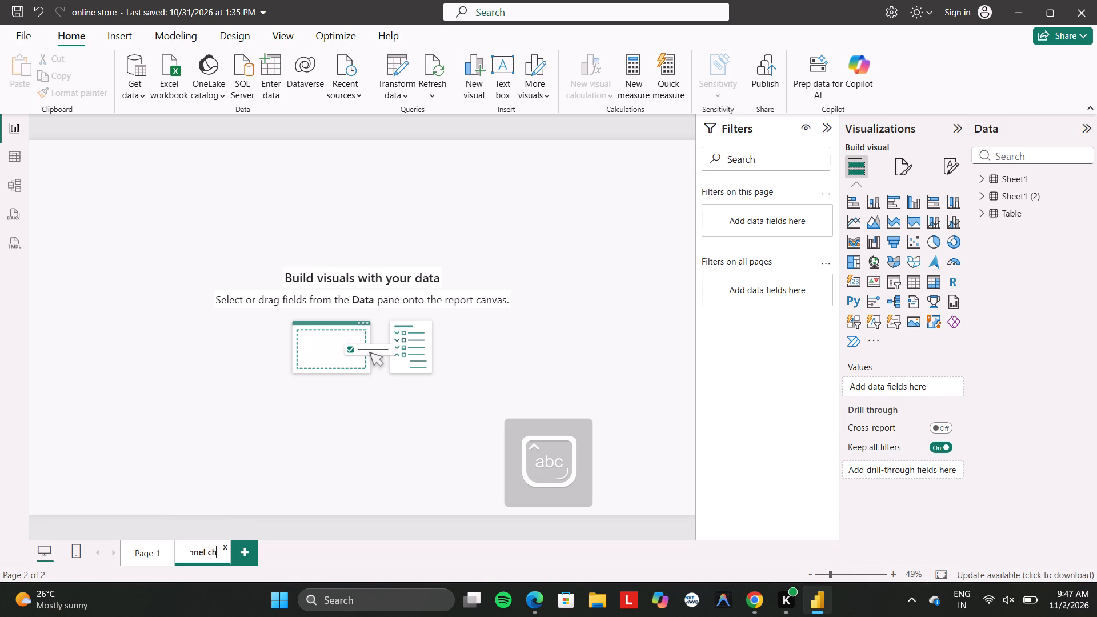
pyautogui.click(203, 332)
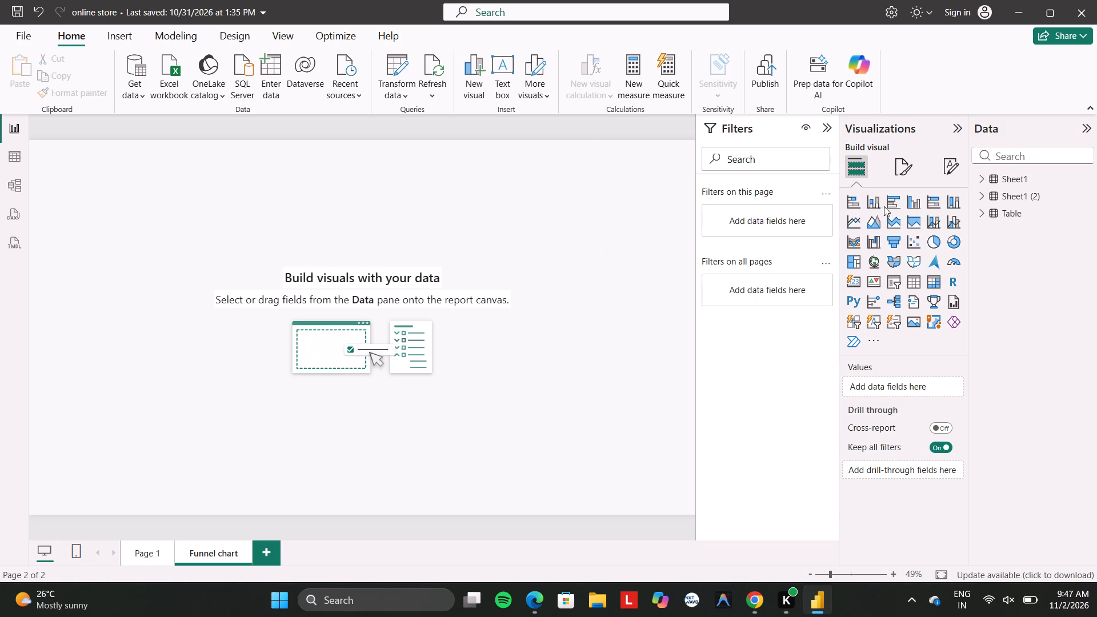
# Insert a funnel chart visual near the page's upper-left corner and enlarge it to nearly half the page width.
pyautogui.click(891, 248)
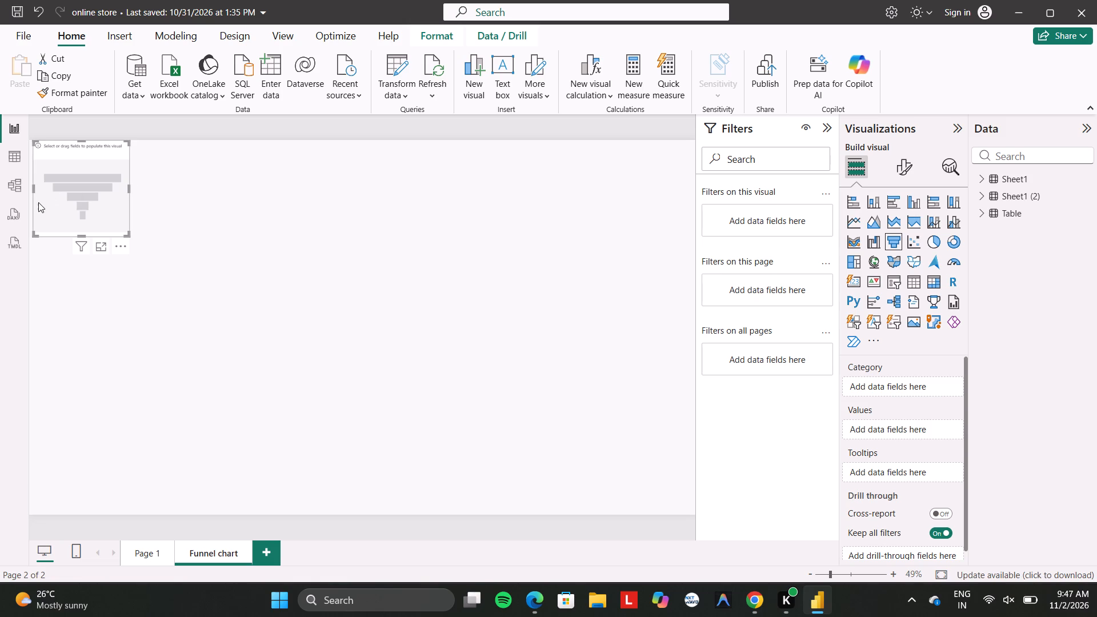
pyautogui.moveTo(33, 204); pyautogui.dragTo(59, 217)
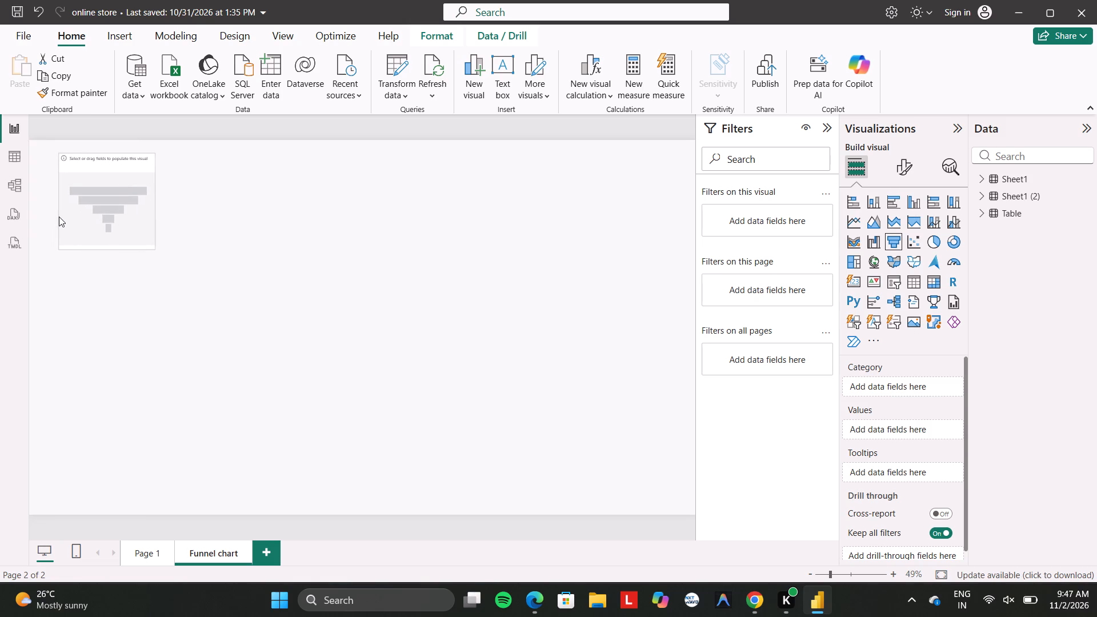
pyautogui.moveTo(59, 217); pyautogui.dragTo(39, 210)
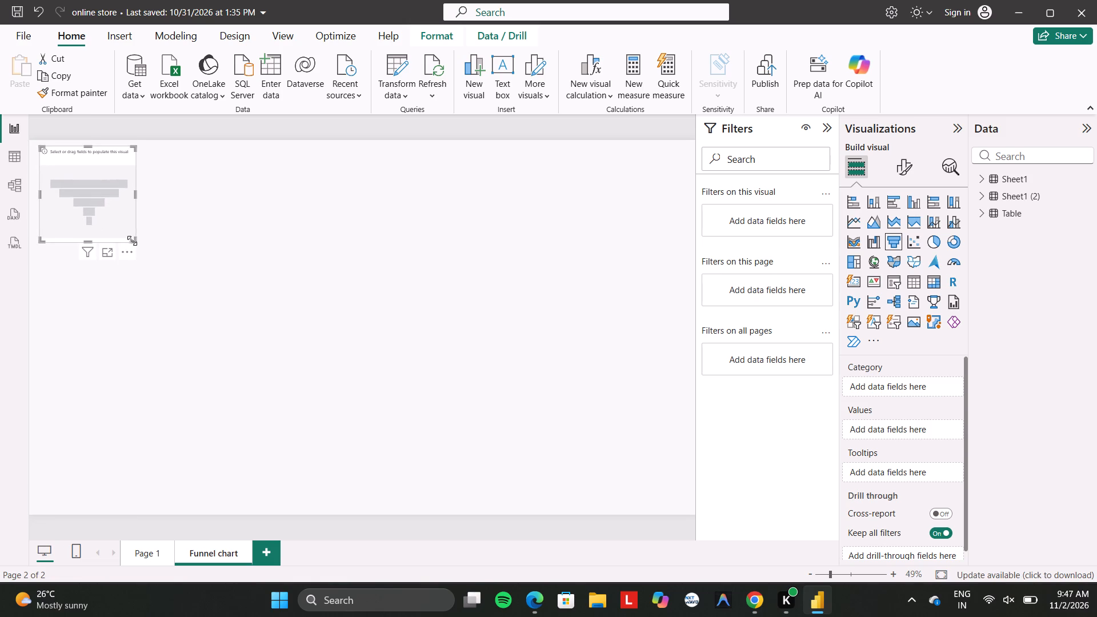
pyautogui.moveTo(133, 241); pyautogui.dragTo(323, 406)
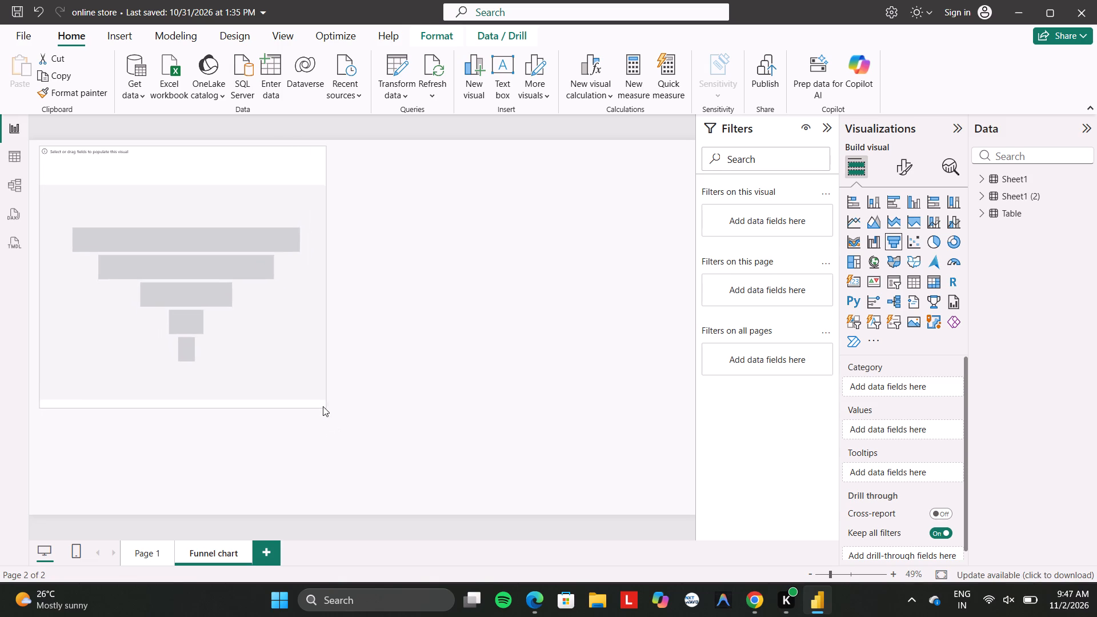
pyautogui.moveTo(323, 406); pyautogui.dragTo(329, 406)
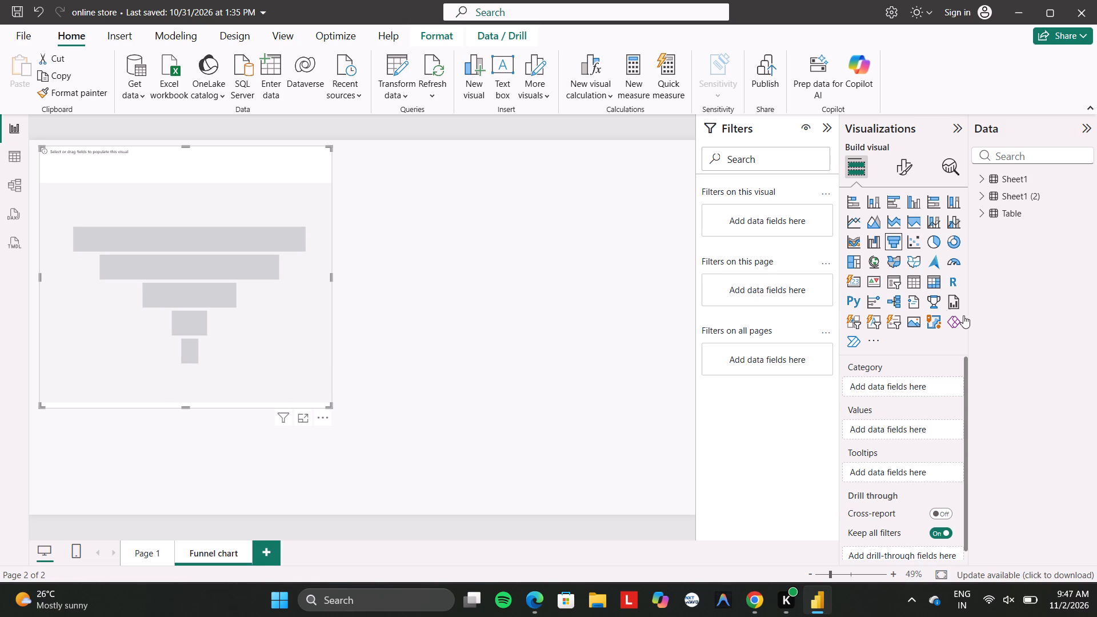
# Assign the Stages field from Table as the funnel chart's category and the Values field as its values.
pyautogui.click(988, 215)
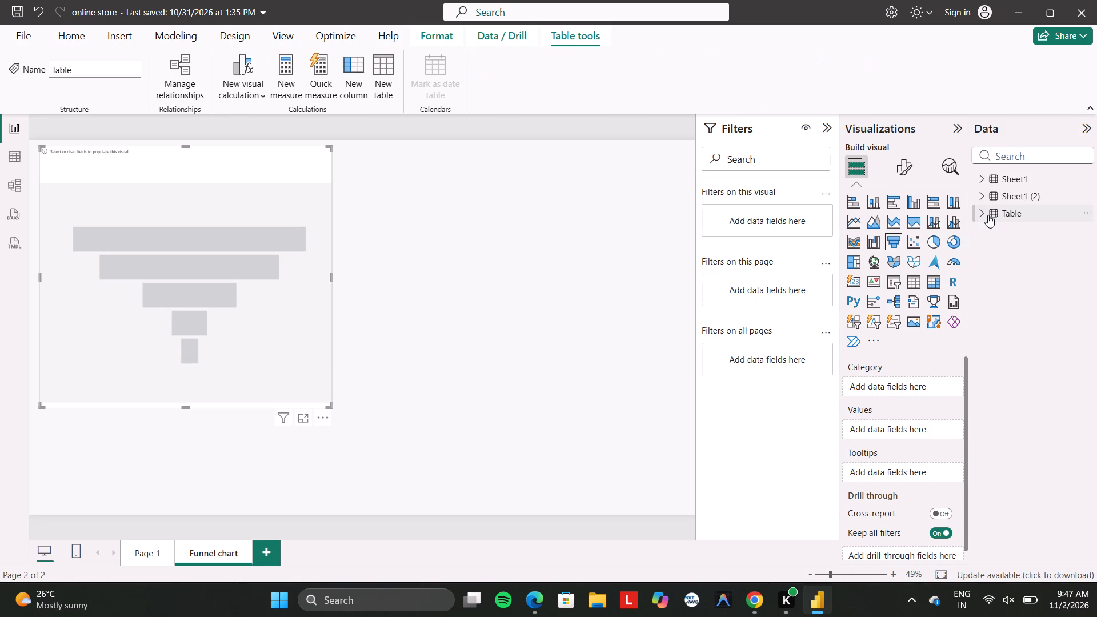
pyautogui.click(988, 215)
pyautogui.click(979, 212)
pyautogui.moveTo(1020, 234); pyautogui.dragTo(887, 387)
pyautogui.moveTo(1029, 246); pyautogui.dragTo(902, 435)
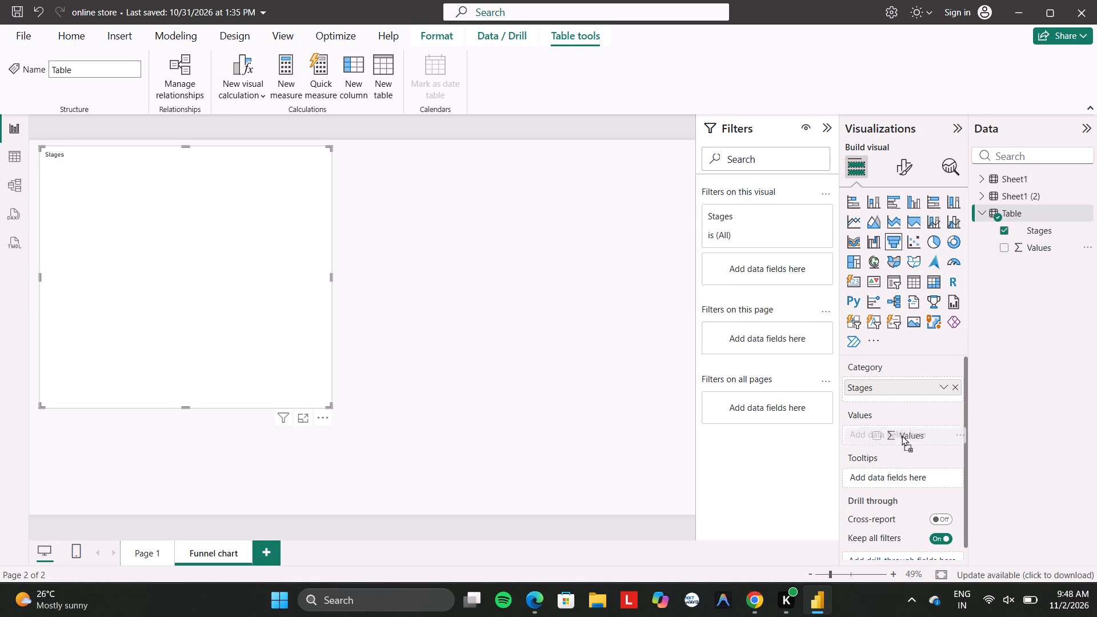
pyautogui.moveTo(902, 435); pyautogui.dragTo(898, 435)
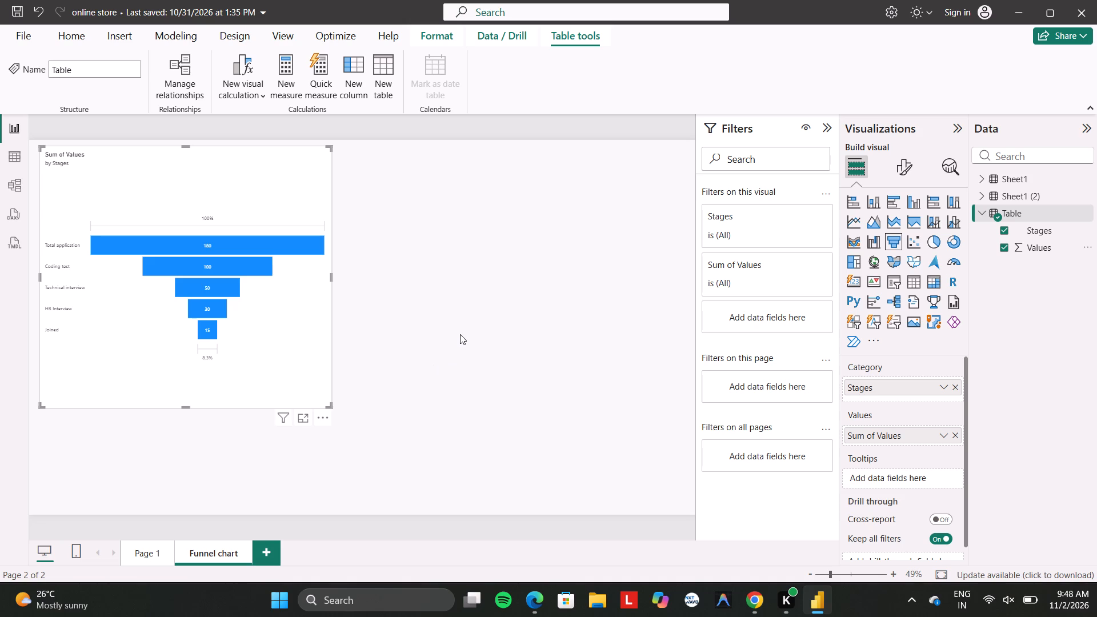
# Save the online store report.
pyautogui.click(14, 5)
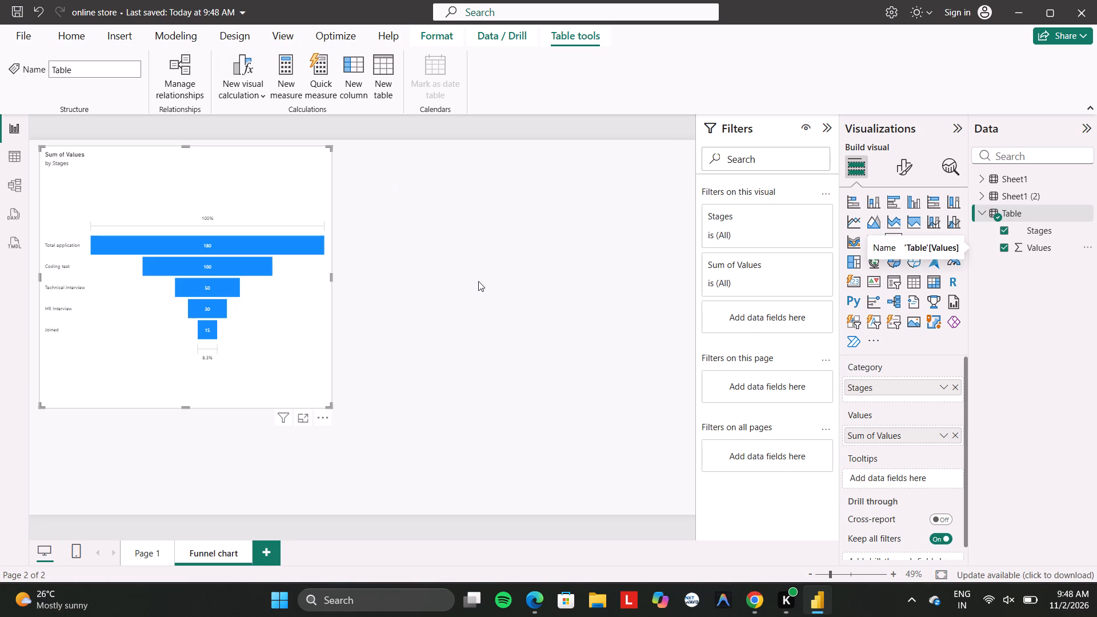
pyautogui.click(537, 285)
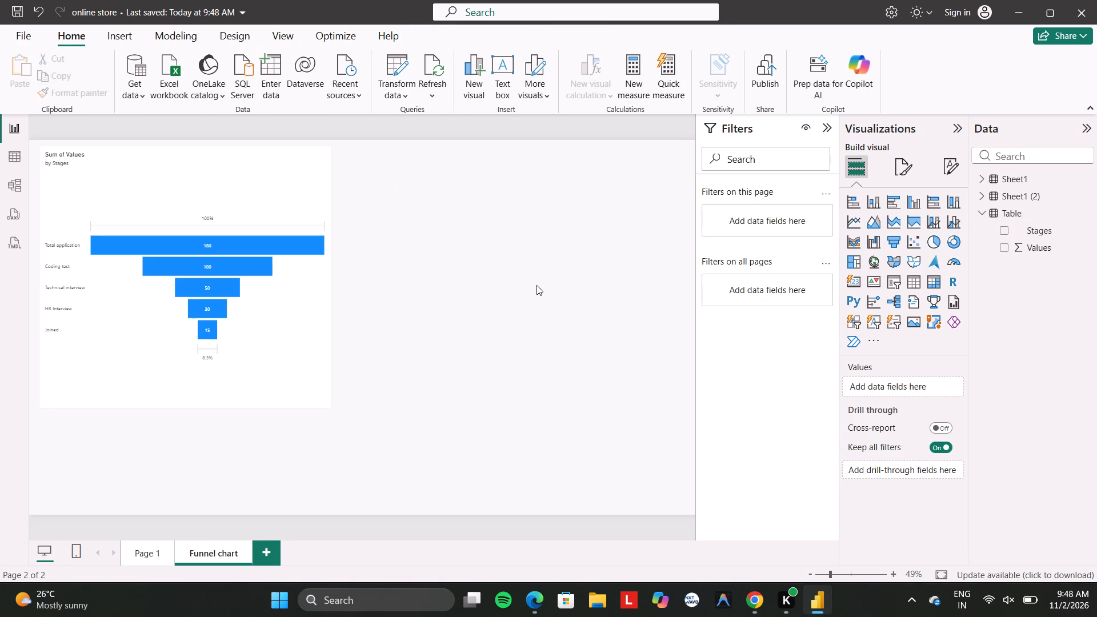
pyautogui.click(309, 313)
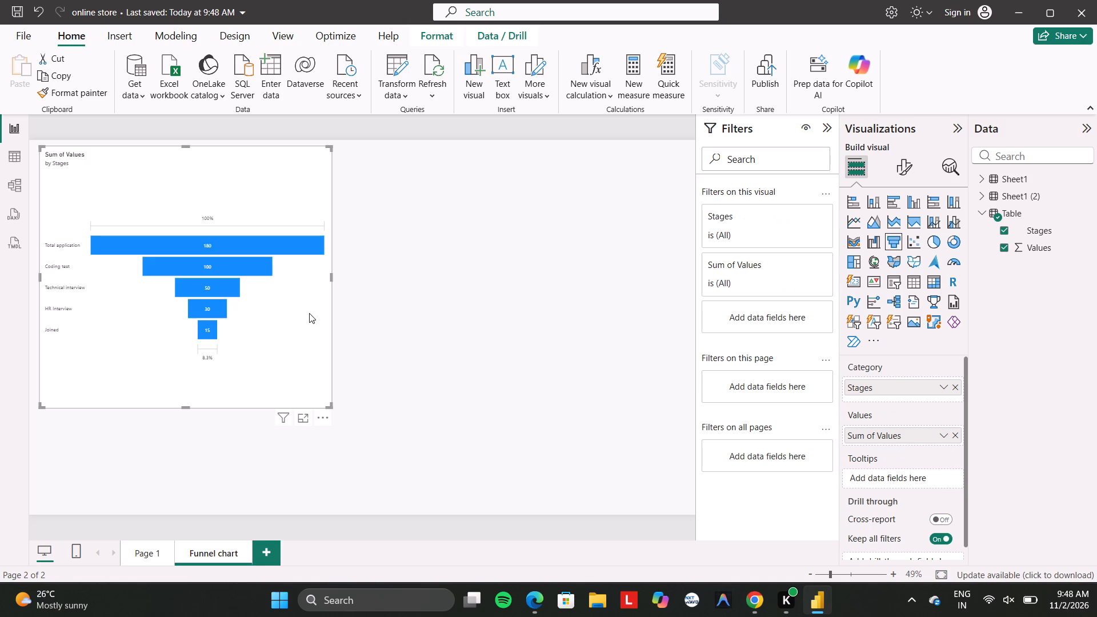
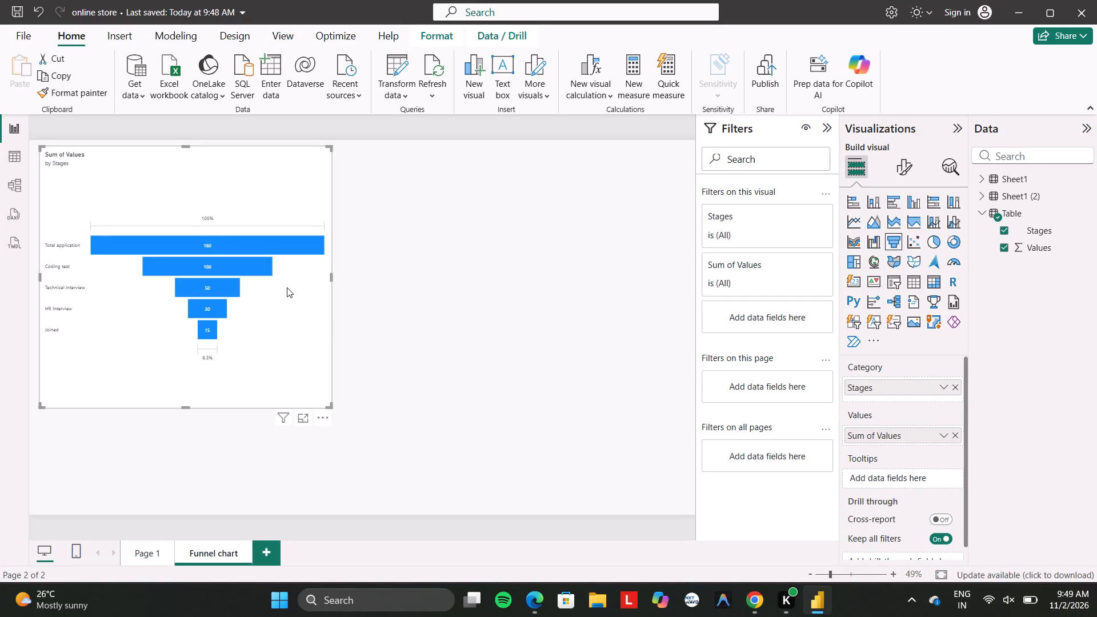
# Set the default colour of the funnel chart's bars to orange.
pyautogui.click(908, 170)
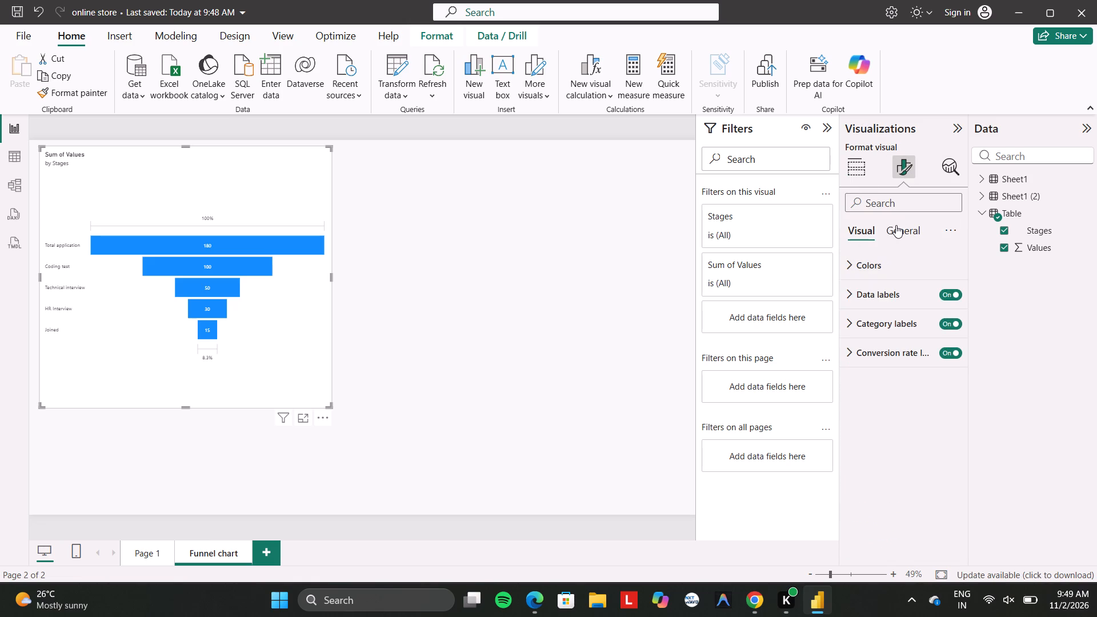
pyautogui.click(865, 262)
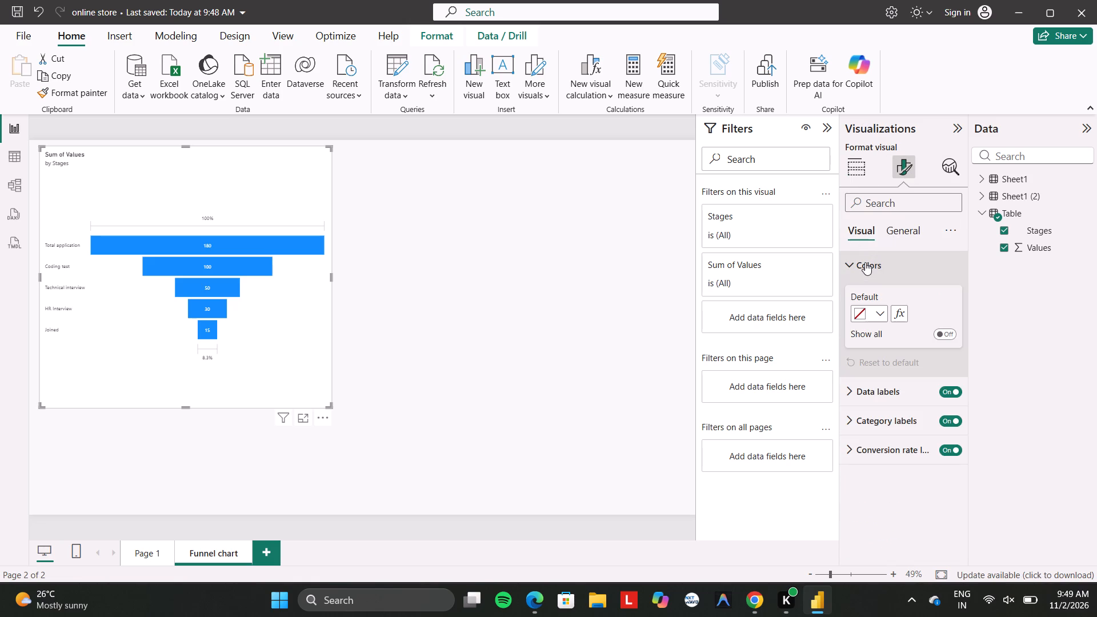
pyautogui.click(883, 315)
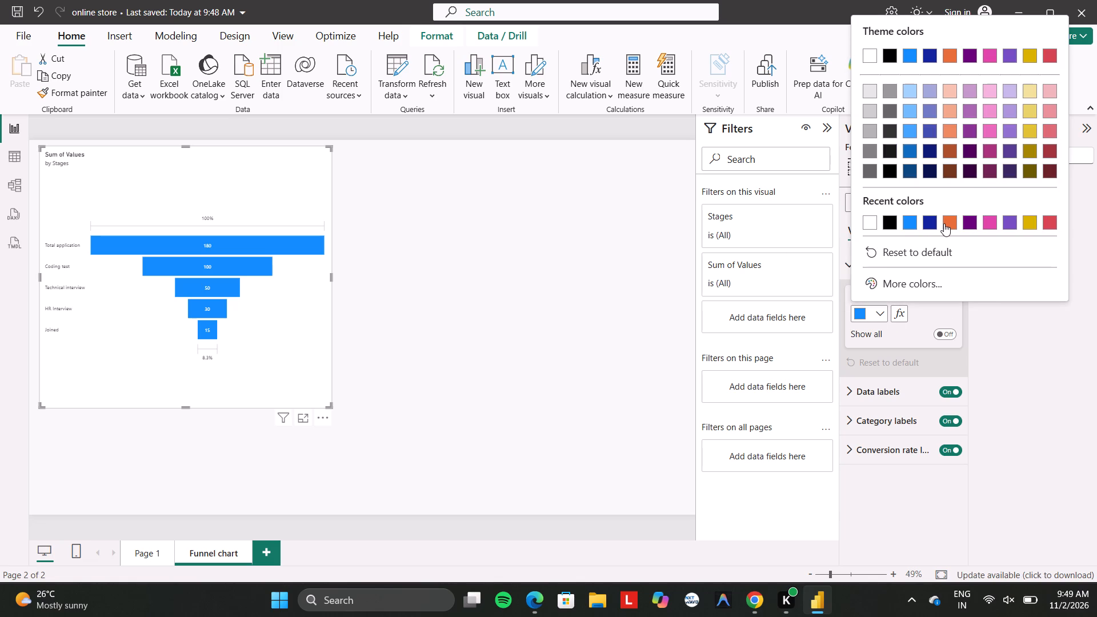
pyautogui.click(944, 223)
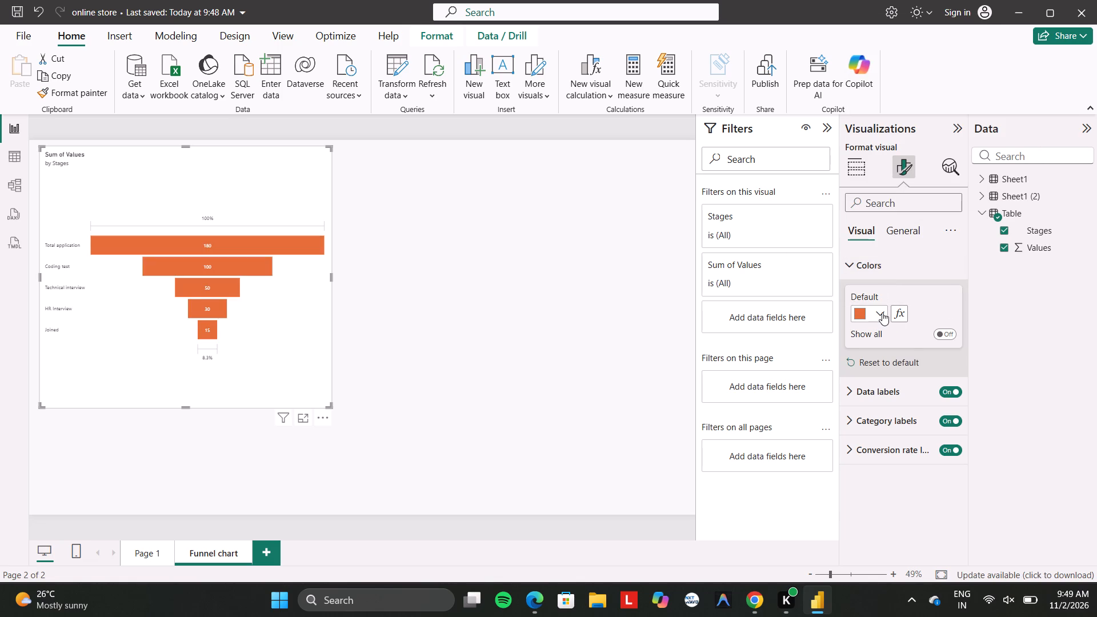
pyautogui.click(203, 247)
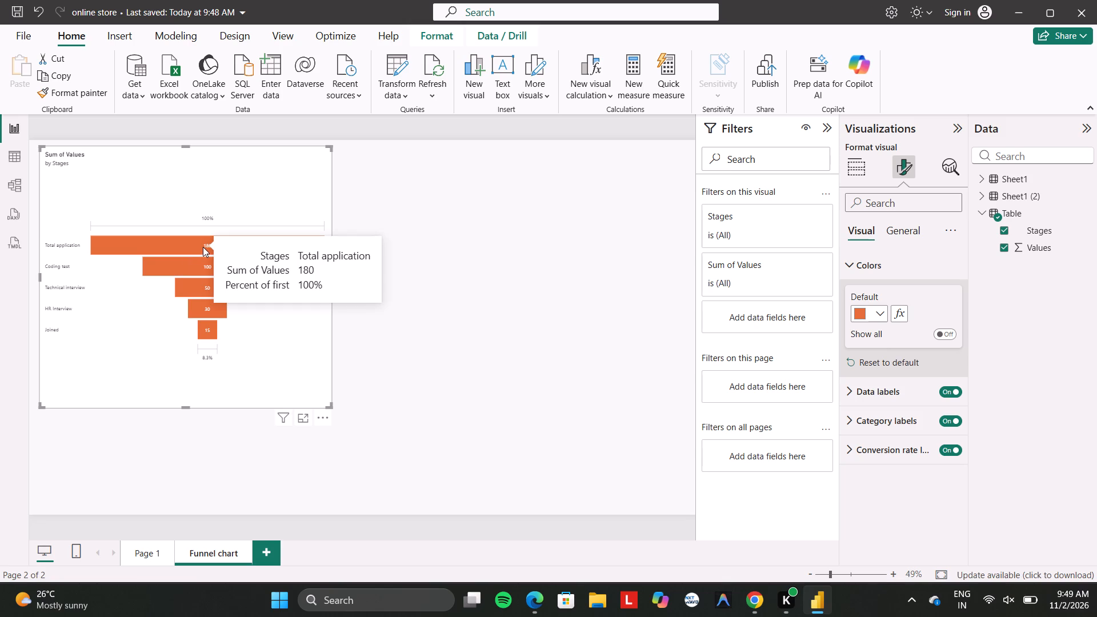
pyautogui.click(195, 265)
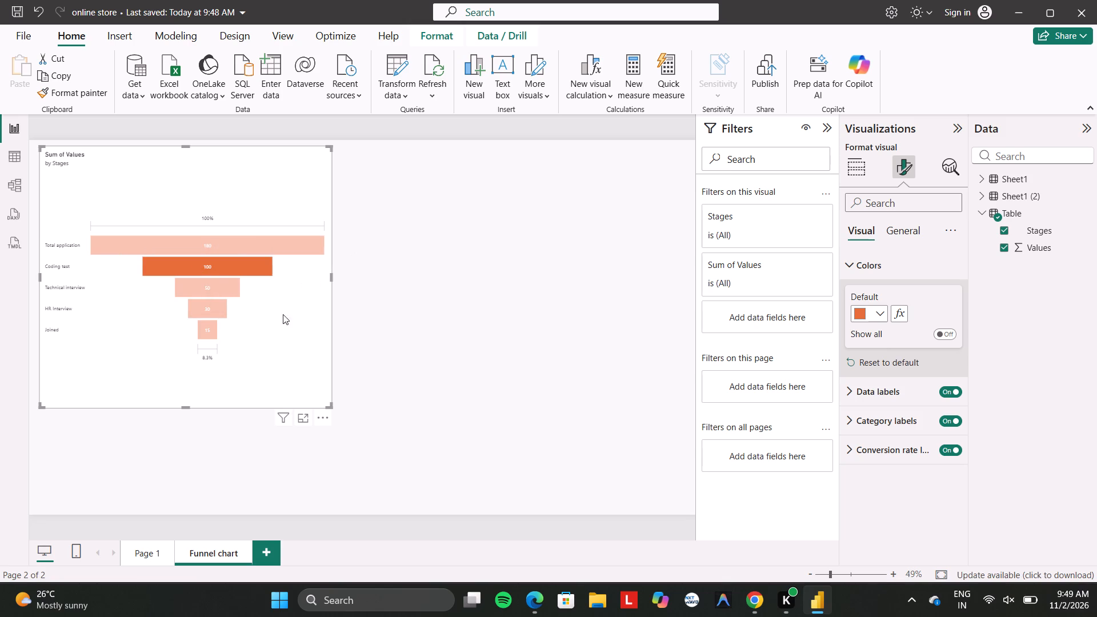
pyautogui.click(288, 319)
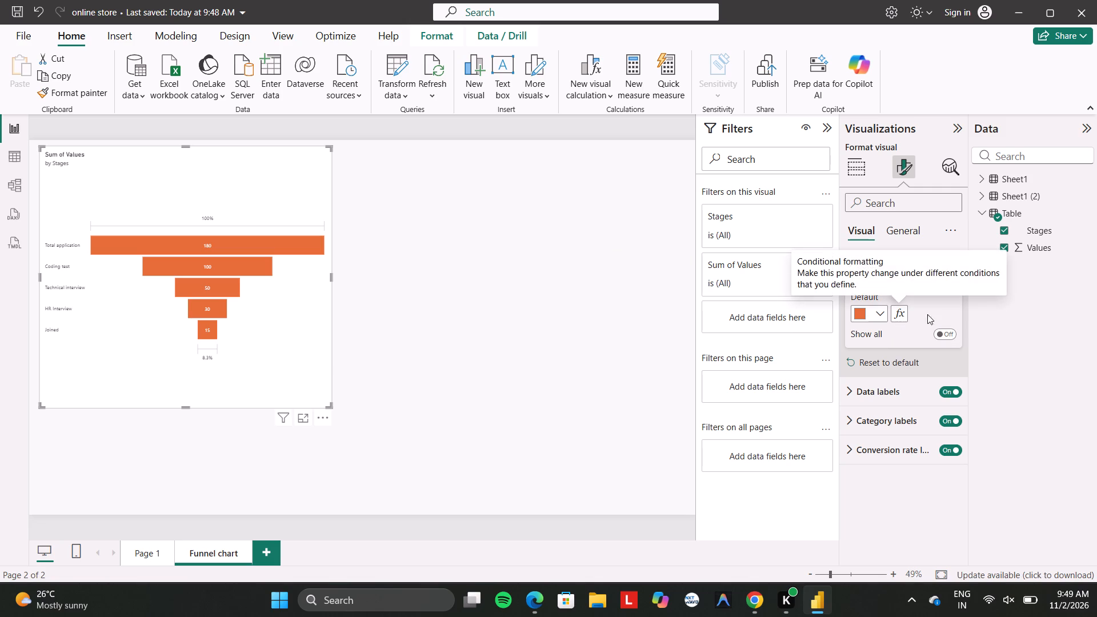
# Turn on Show all in the funnel chart's colour settings to list a colour for each stage.
pyautogui.click(946, 332)
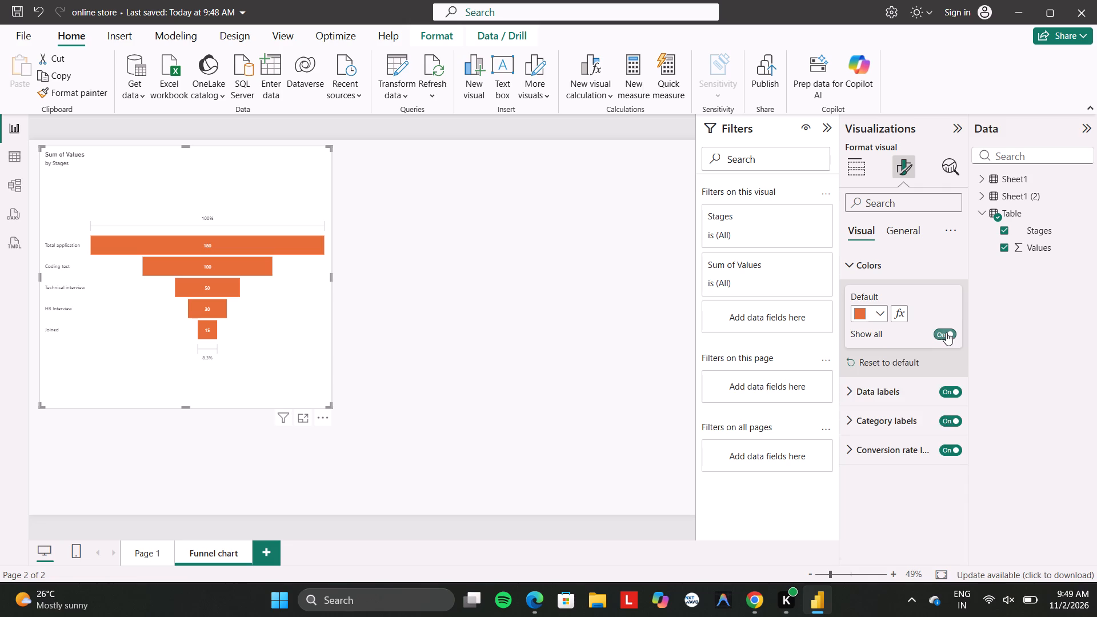
# Apply Gradient conditional formatting to the funnel's default colour, with light red for the lowest value and dark red for the highest.
pyautogui.scroll(-1, 884, 390)
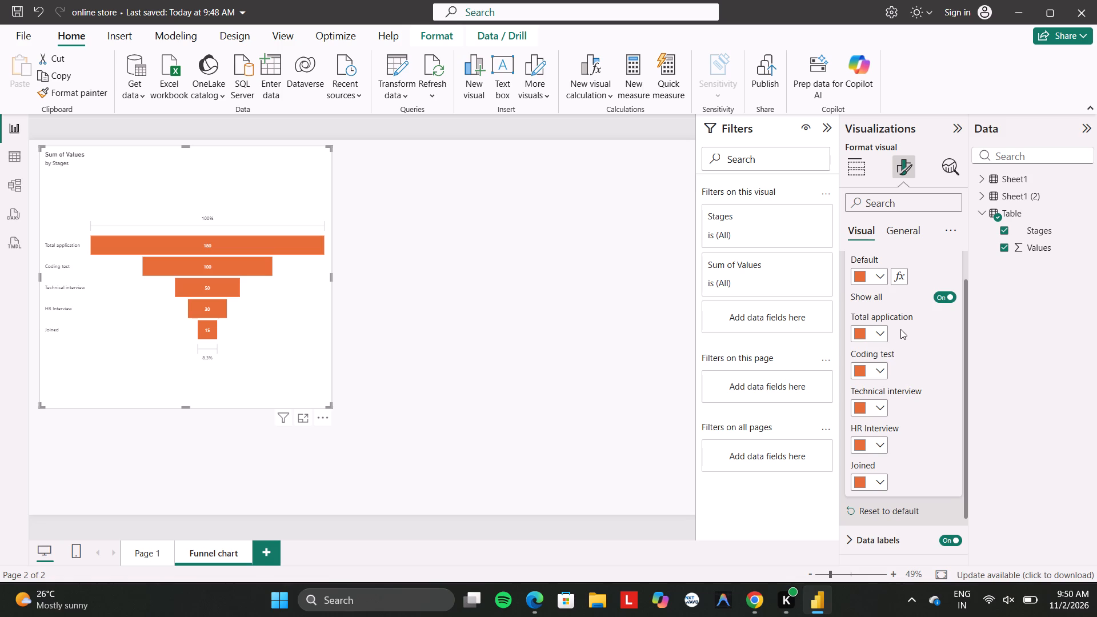
pyautogui.click(895, 275)
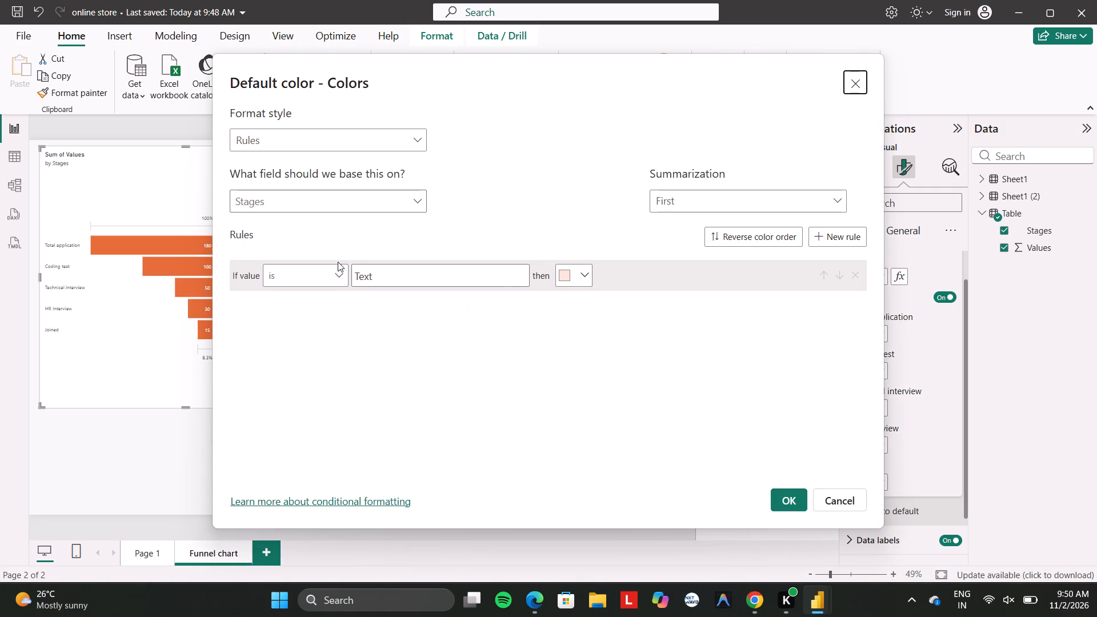
pyautogui.click(406, 146)
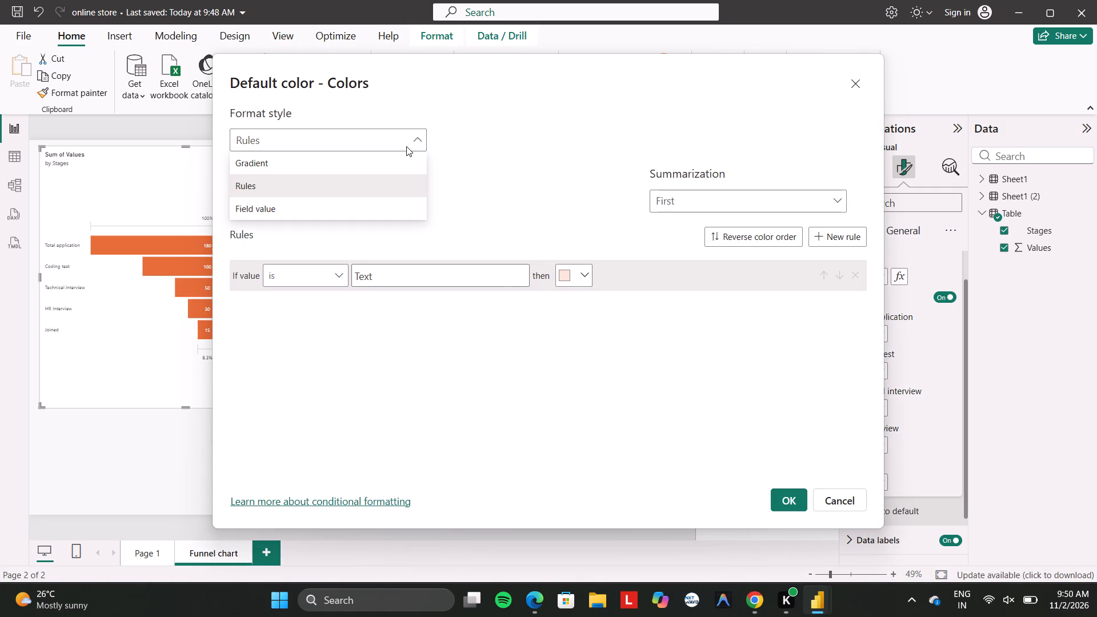
pyautogui.doubleClick(337, 164)
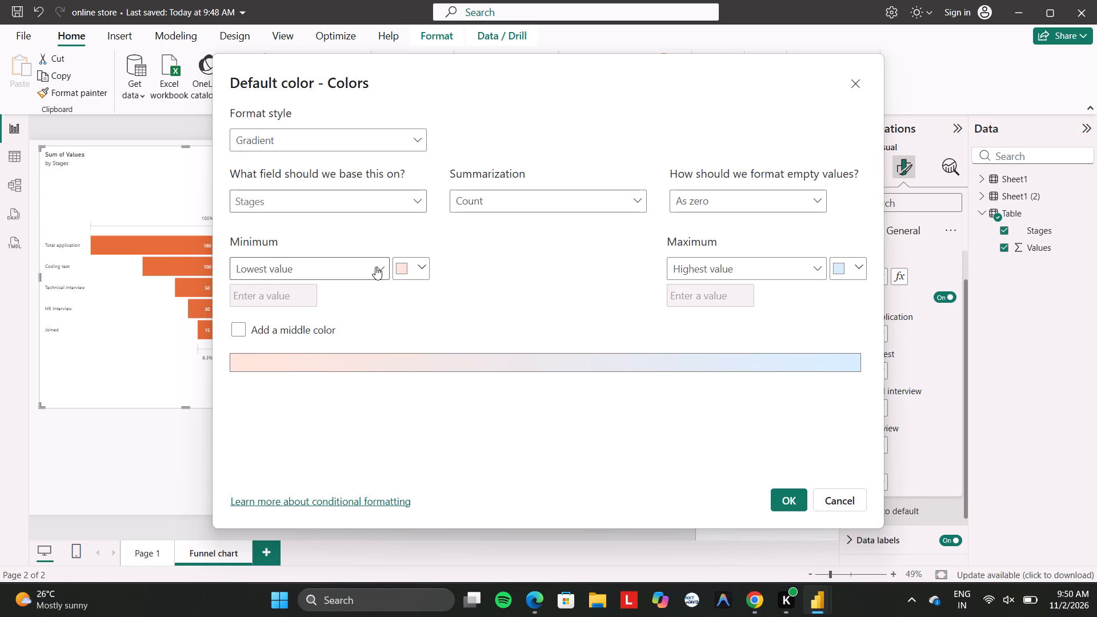
pyautogui.click(425, 265)
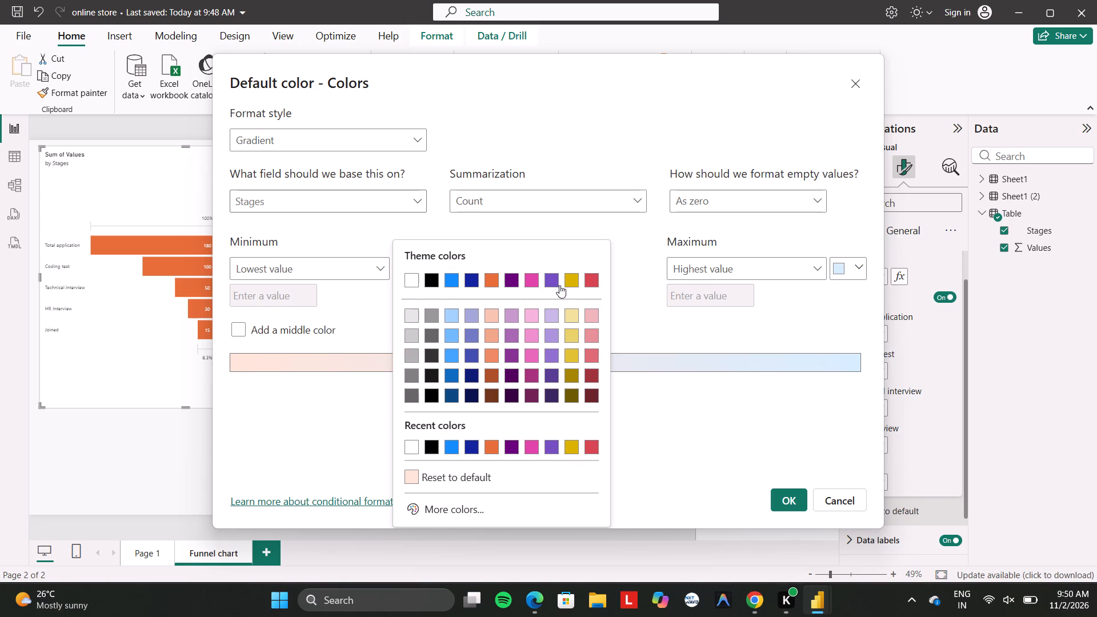
pyautogui.click(588, 313)
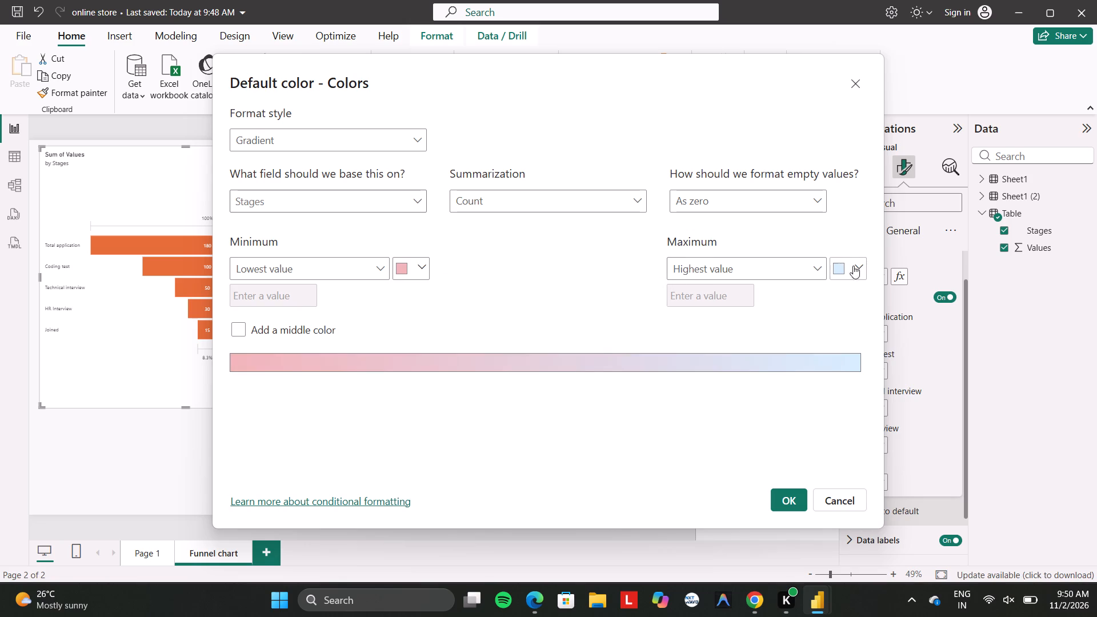
pyautogui.click(863, 270)
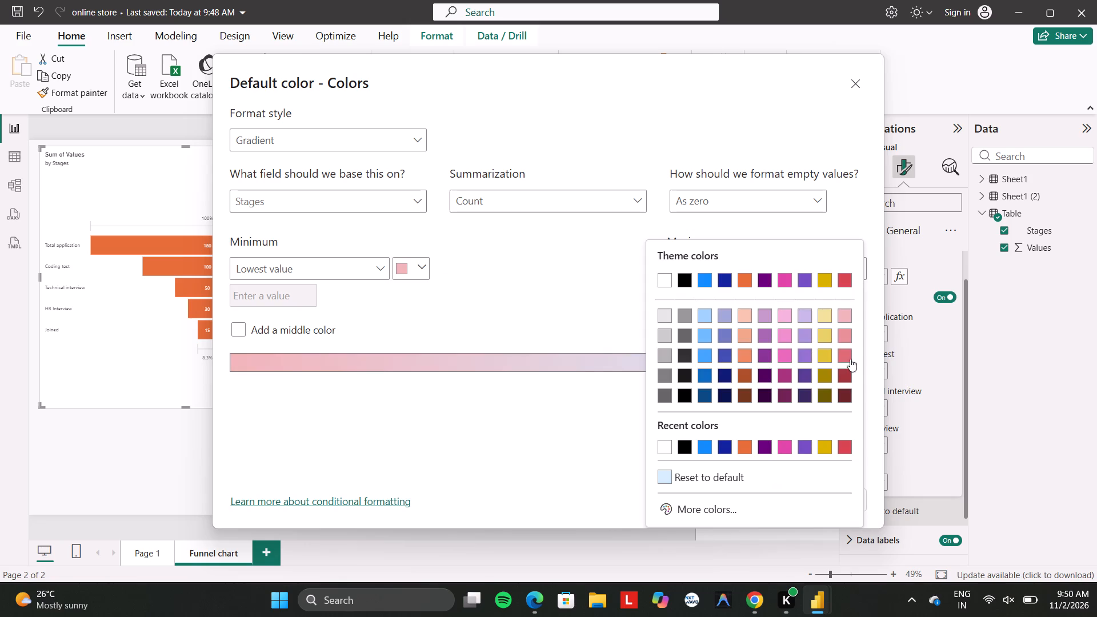
pyautogui.click(846, 372)
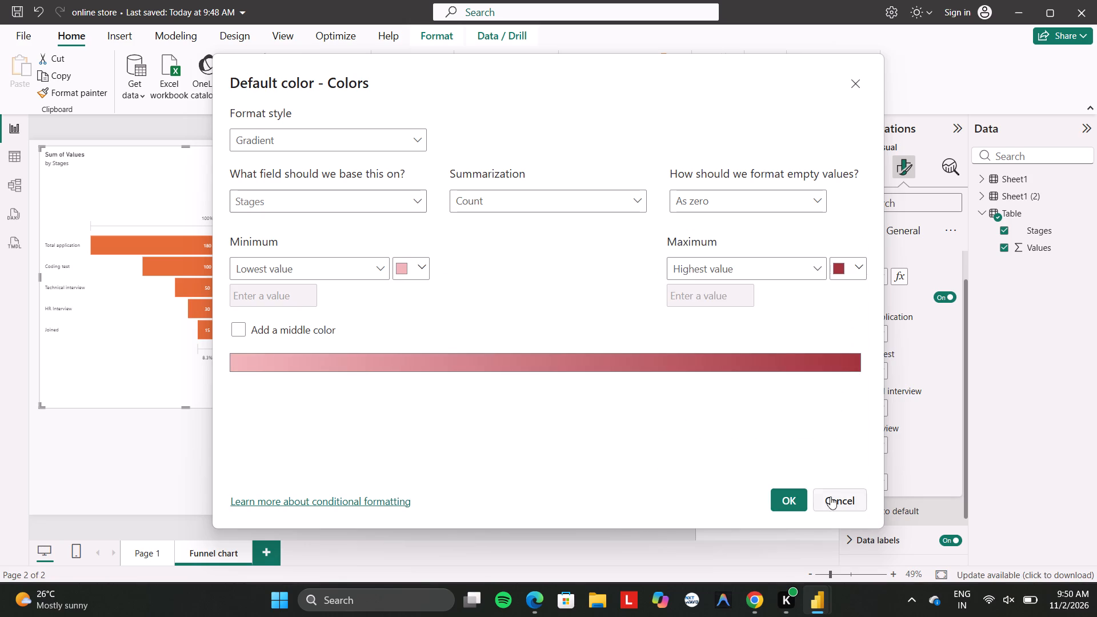
pyautogui.click(802, 508)
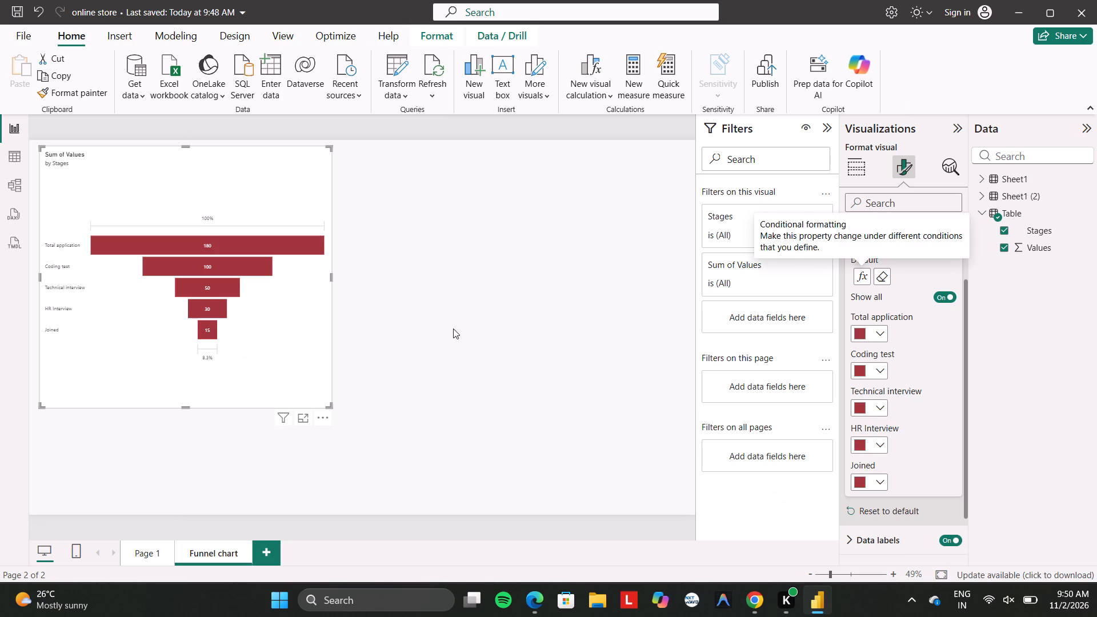
# Reopen the default colour's conditional formatting and base the gradient on Sum of Values.
pyautogui.click(858, 278)
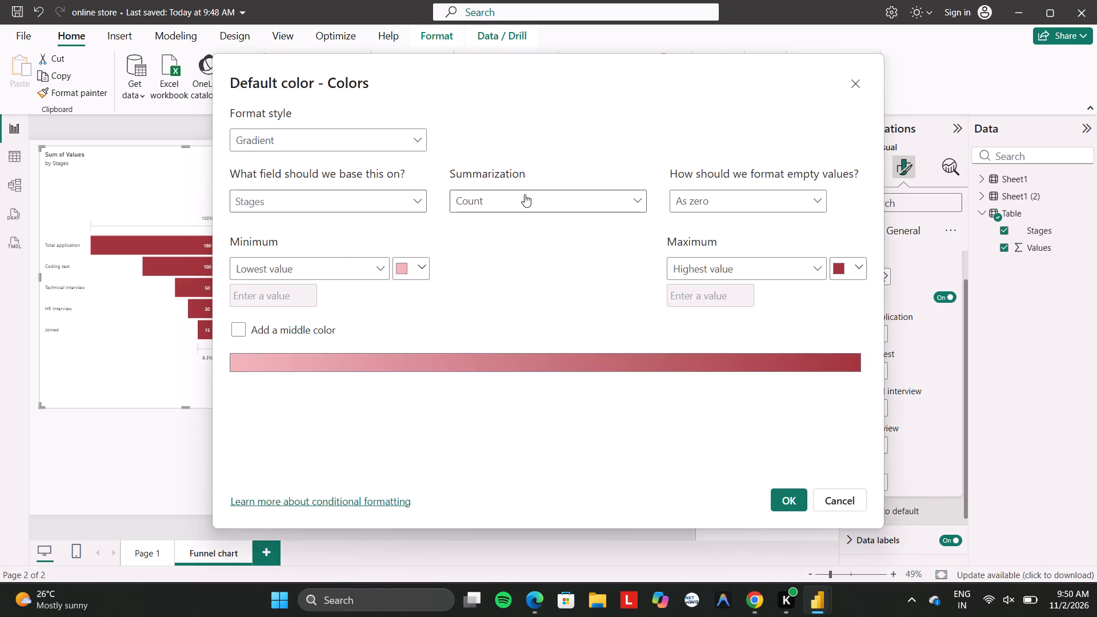
pyautogui.click(331, 271)
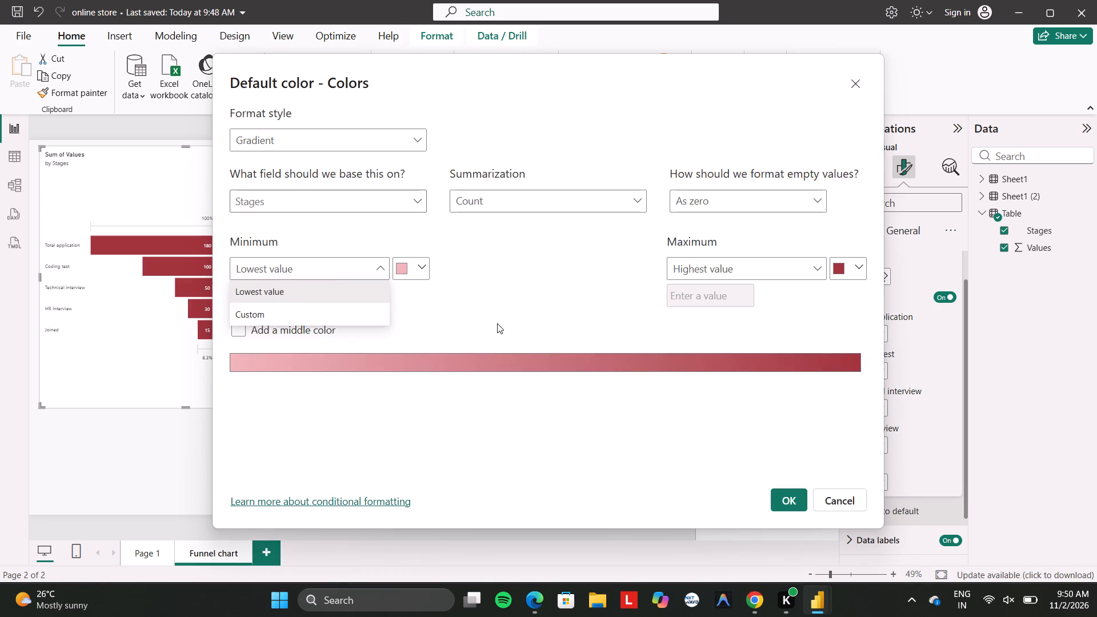
pyautogui.click(502, 328)
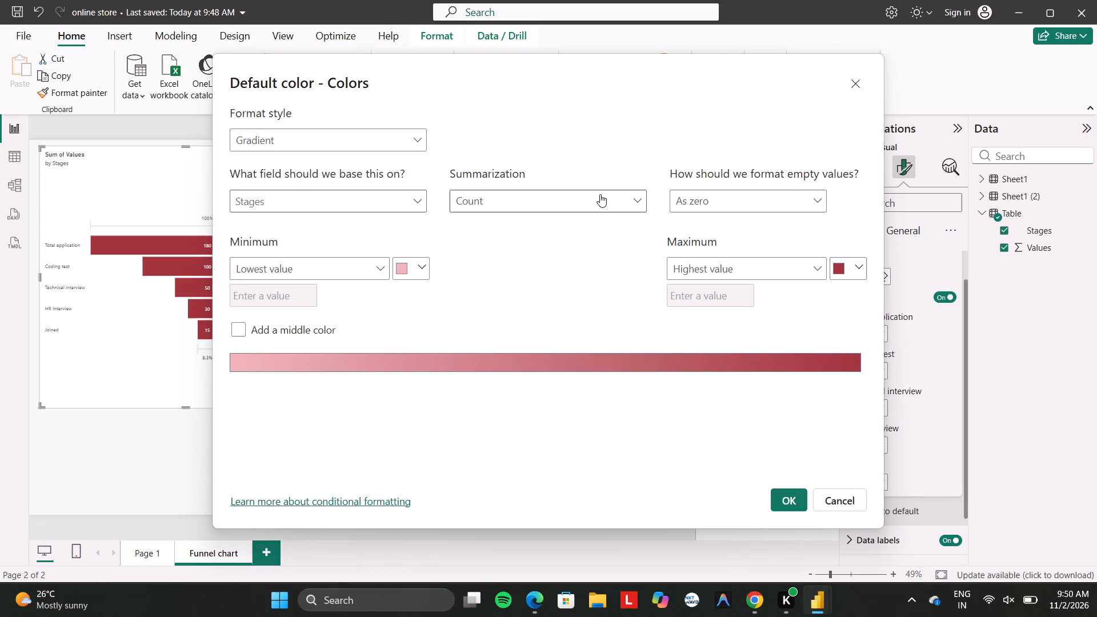
pyautogui.click(600, 194)
pyautogui.click(479, 288)
pyautogui.click(366, 205)
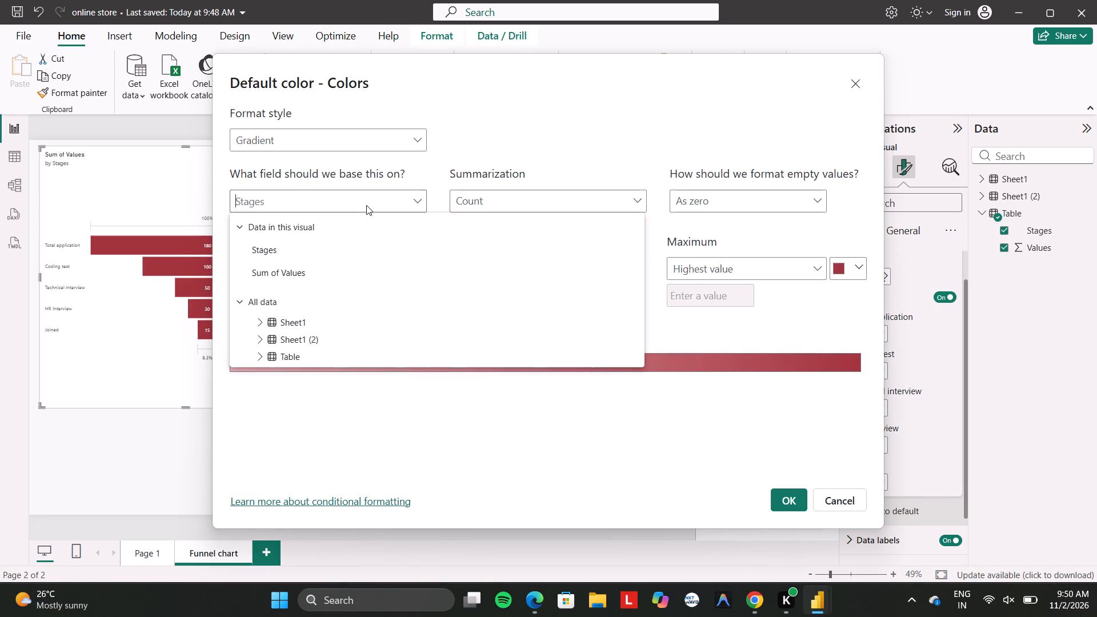
pyautogui.click(283, 266)
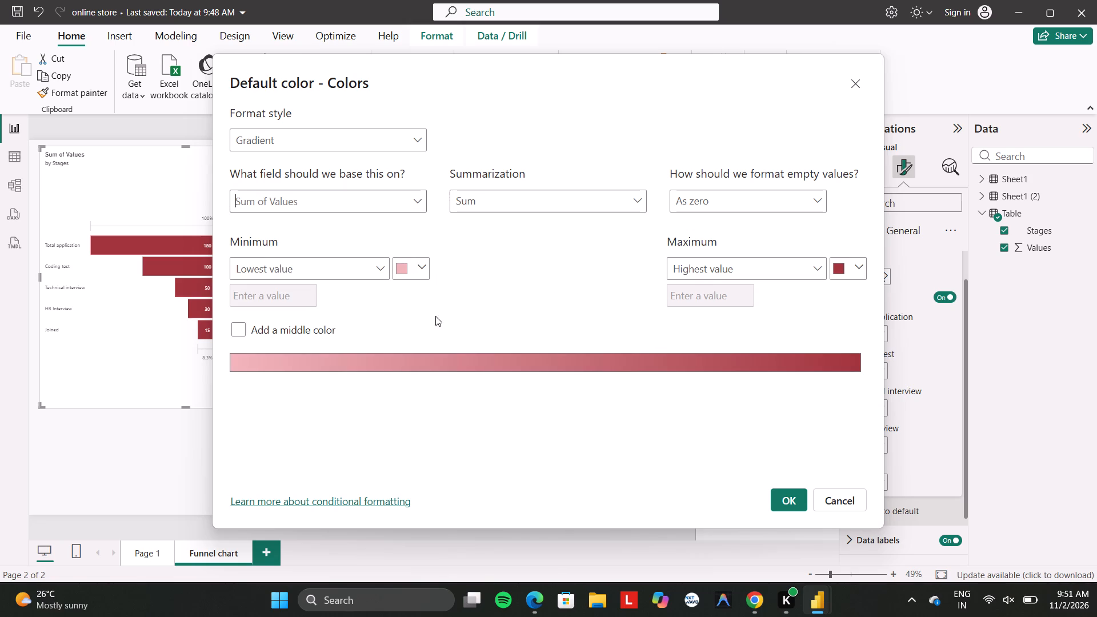
# Add a middle colour to the gradient, set it to the theme's red, and apply the formatting to the funnel.
pyautogui.click(239, 335)
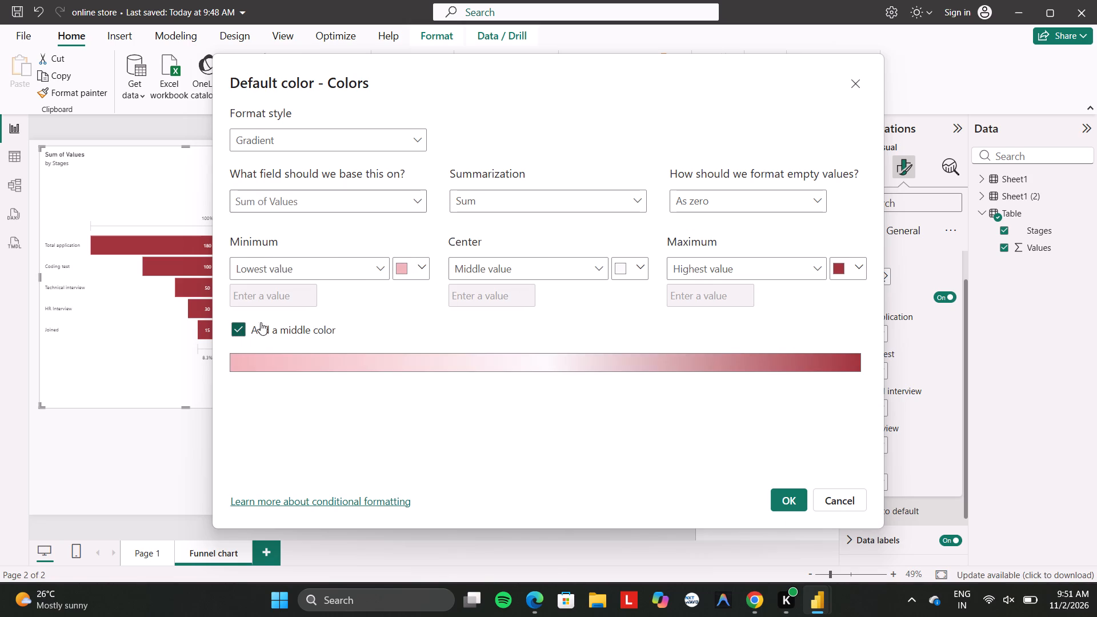
pyautogui.click(638, 267)
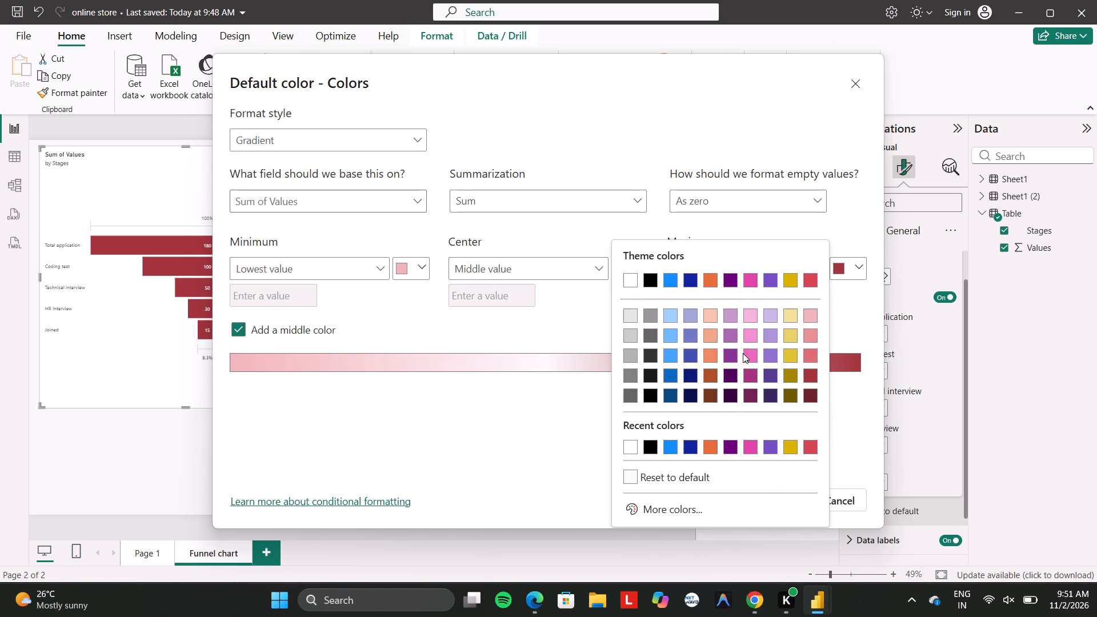
pyautogui.click(809, 283)
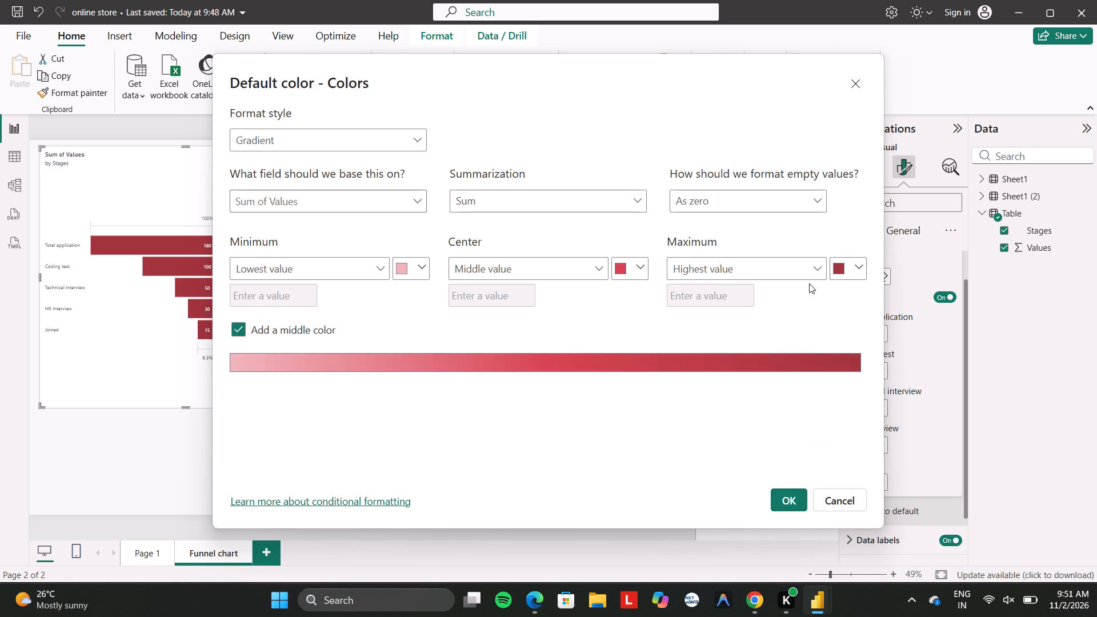
pyautogui.click(794, 499)
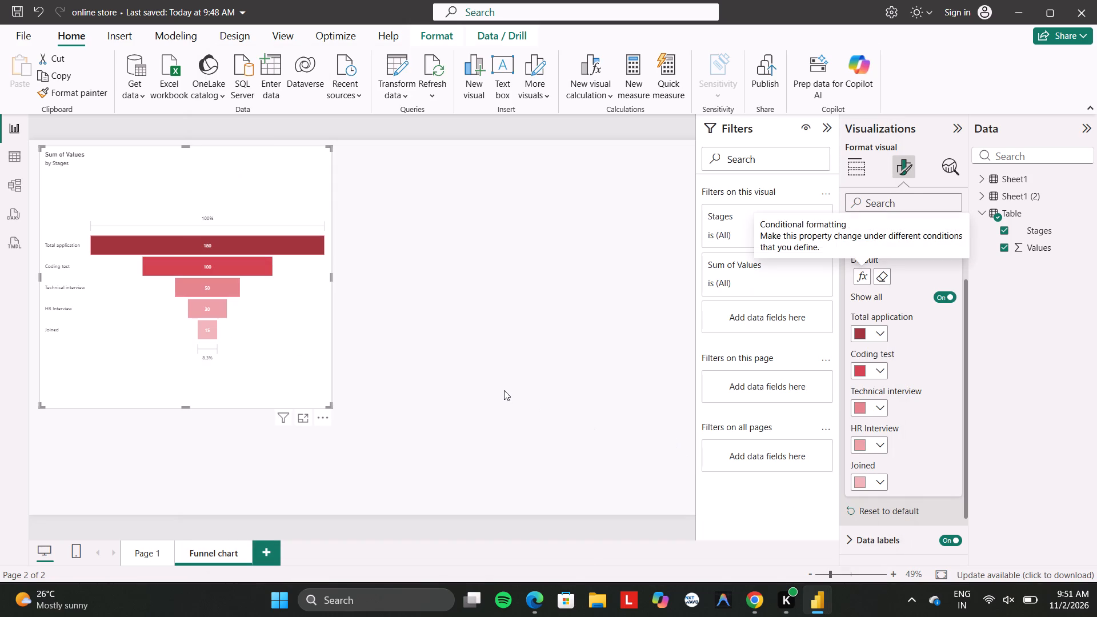
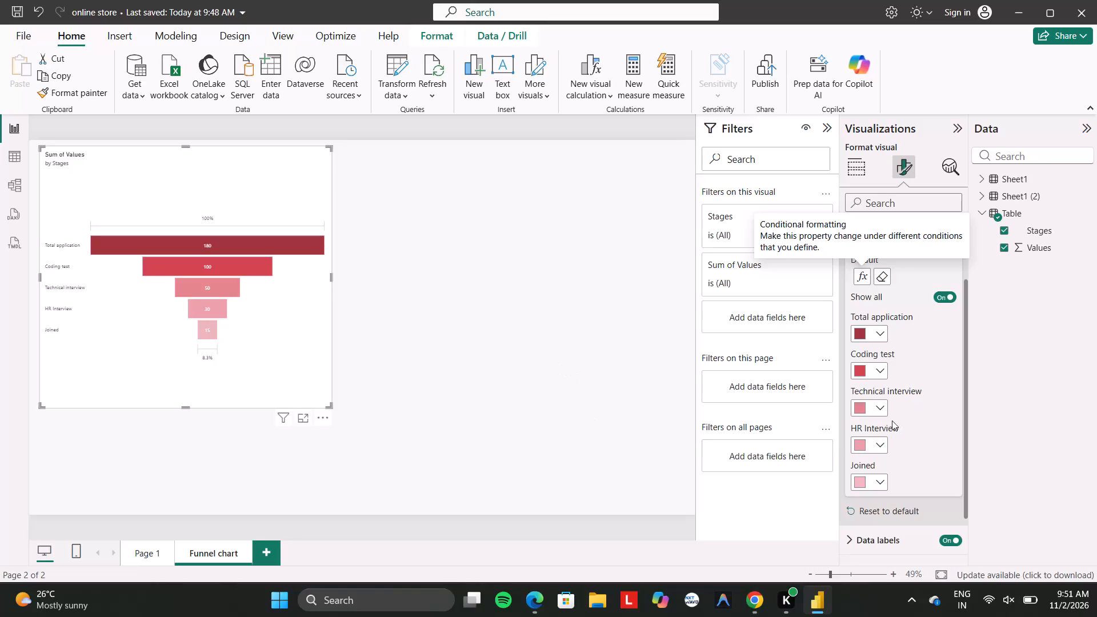
# Collapse the funnel chart's colour settings and expand its data label settings to view the position and label contents options.
pyautogui.click(934, 408)
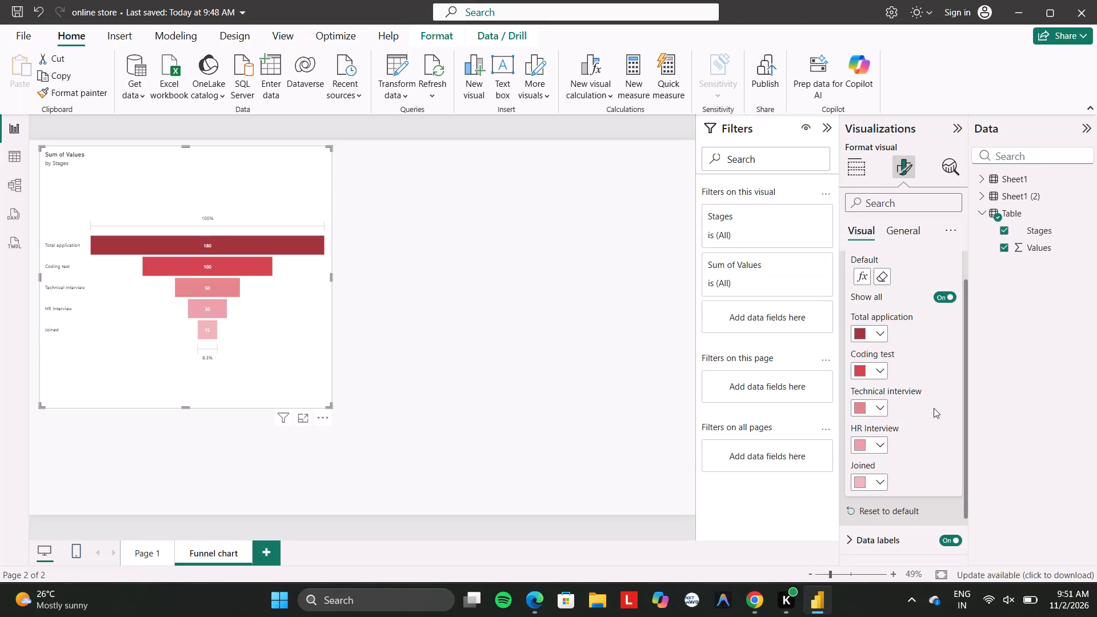
pyautogui.scroll(2, 914, 339)
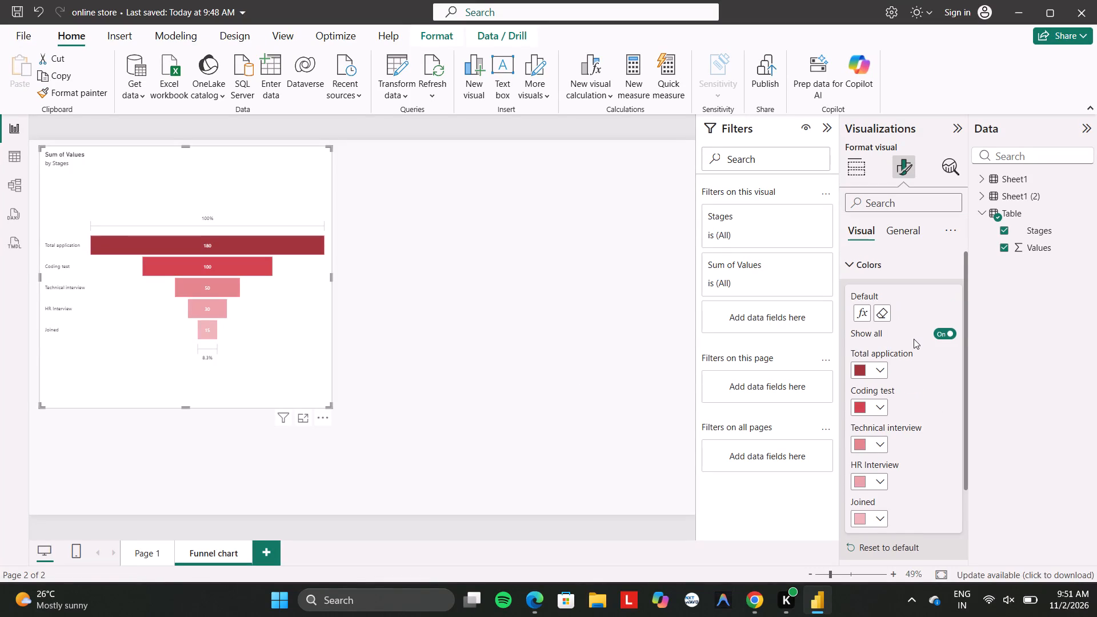
pyautogui.click(848, 263)
pyautogui.scroll(-1, 848, 263)
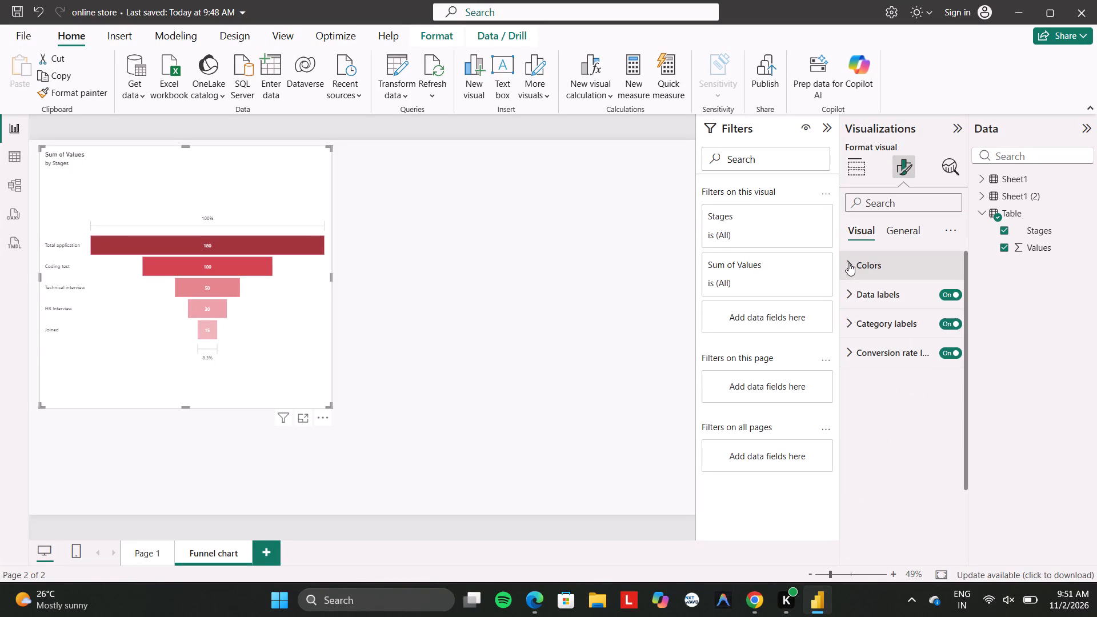
pyautogui.scroll(-1, 848, 263)
pyautogui.click(855, 300)
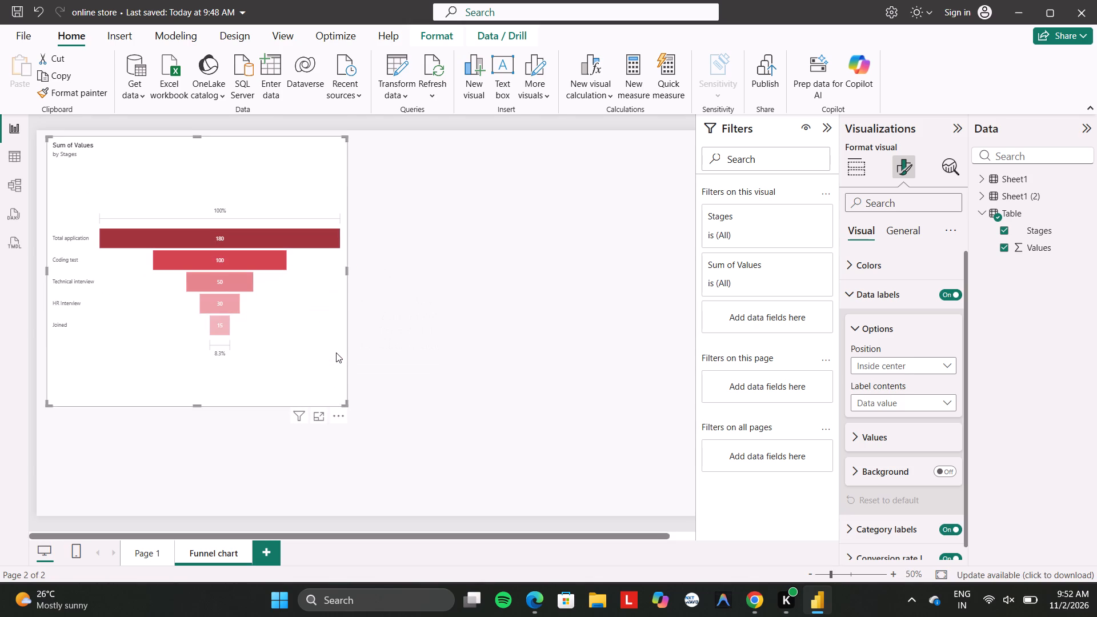
pyautogui.hscroll(-2, 480, 394)
pyautogui.hscroll(2, 480, 394)
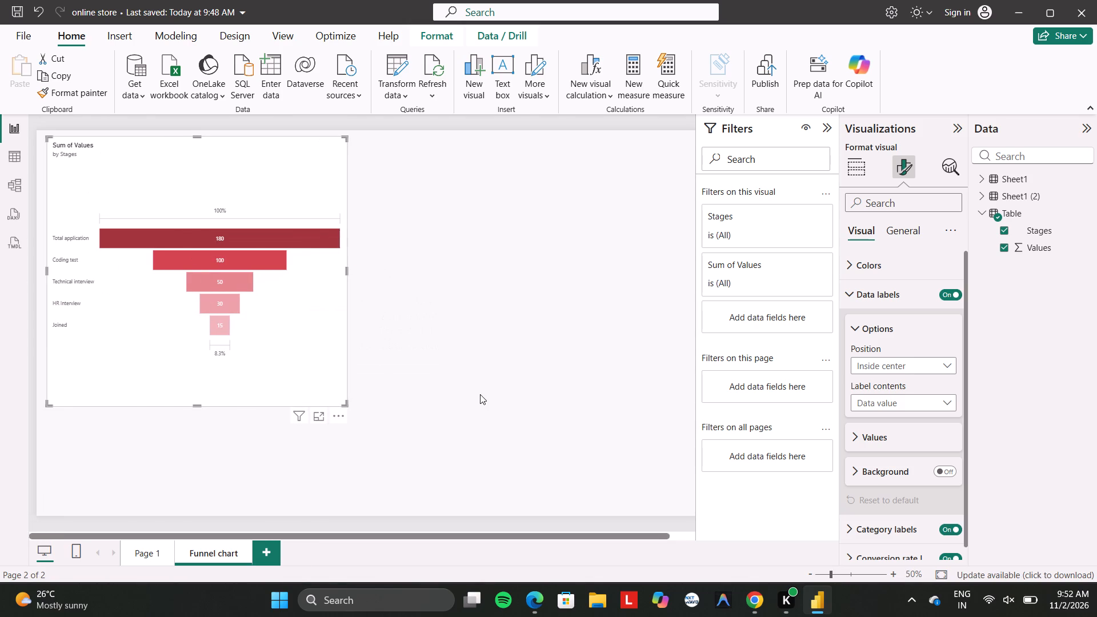
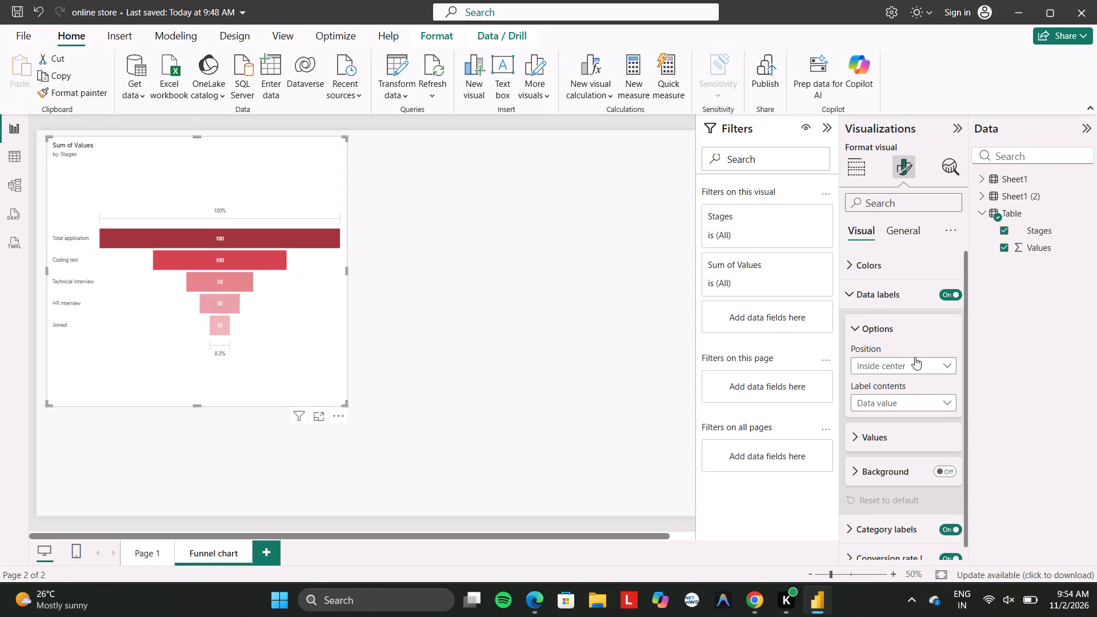
# Save the online store report with the formatted funnel chart.
pyautogui.click(18, 10)
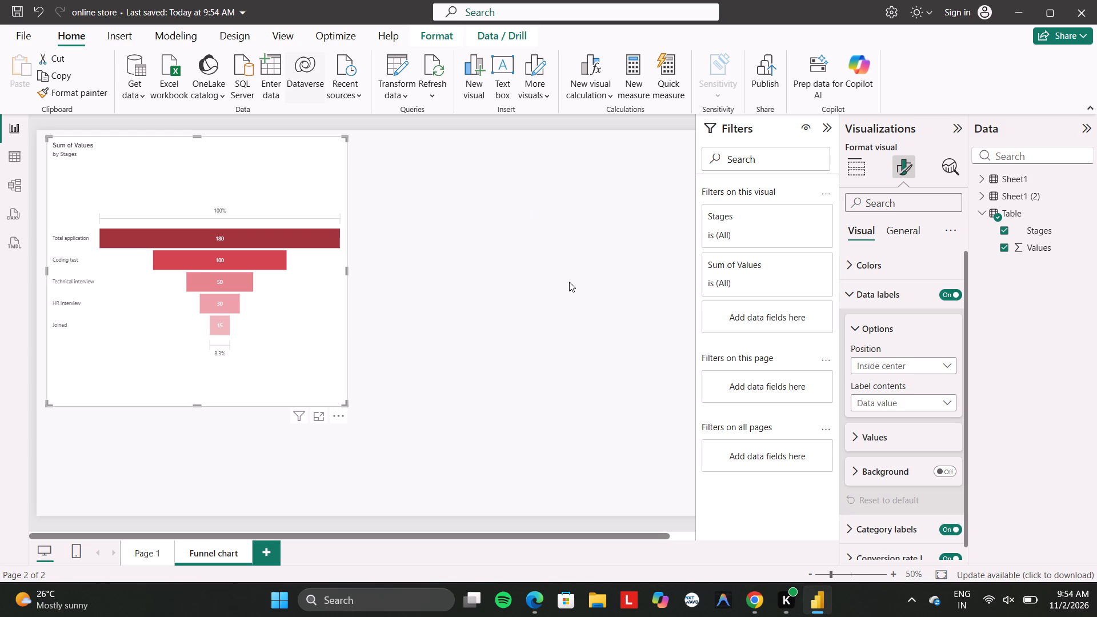
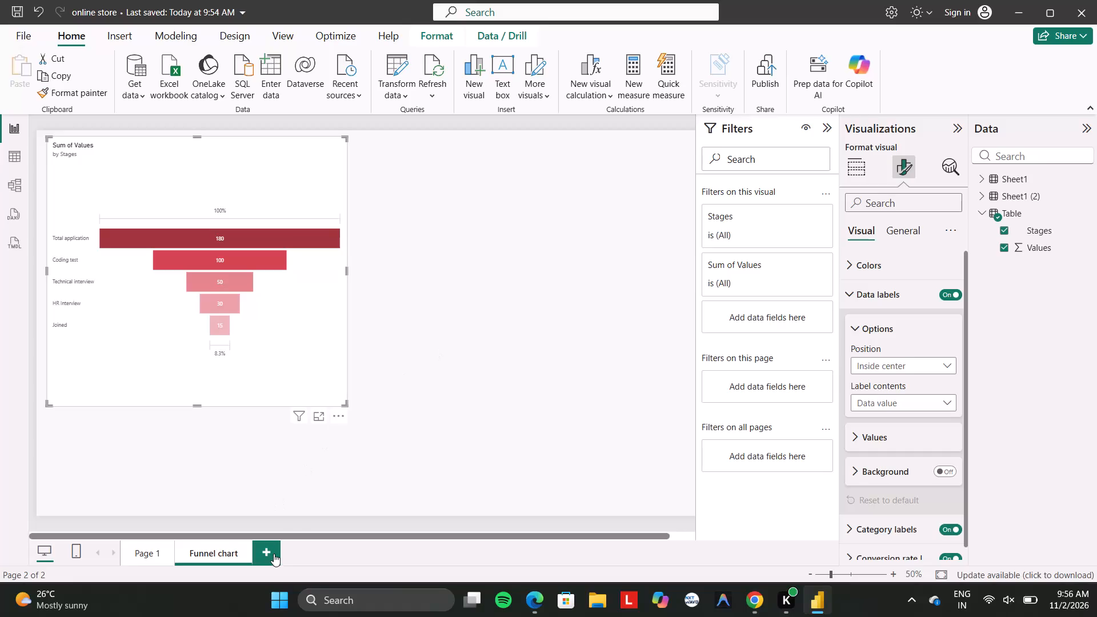
# Insert a treemap on a new report page and enlarge it to about the size of the funnel chart.
pyautogui.click(274, 552)
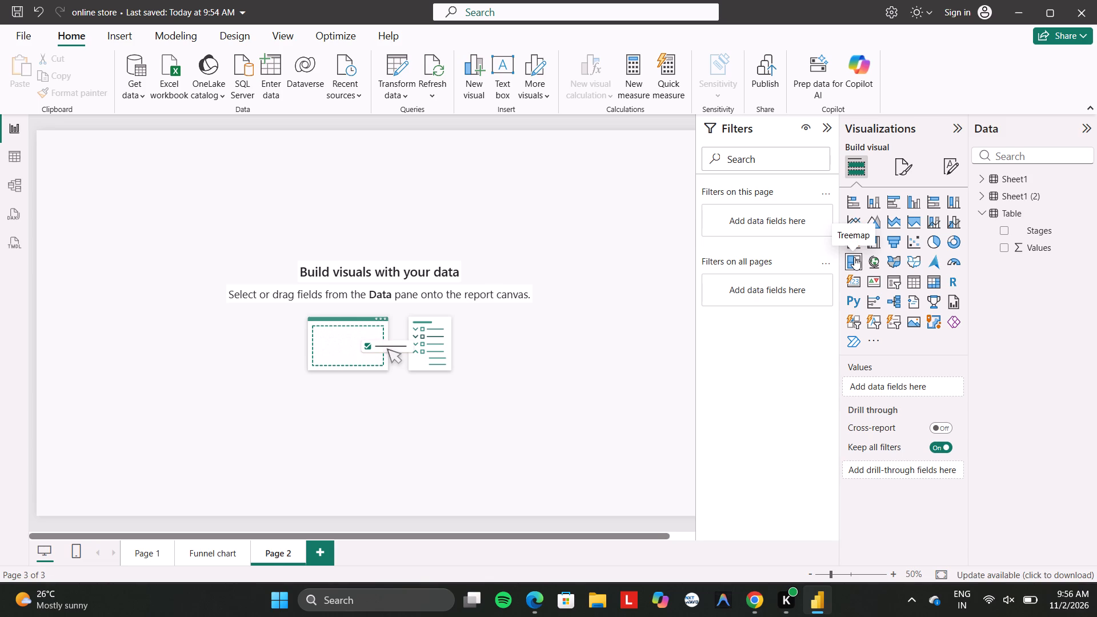
pyautogui.click(854, 257)
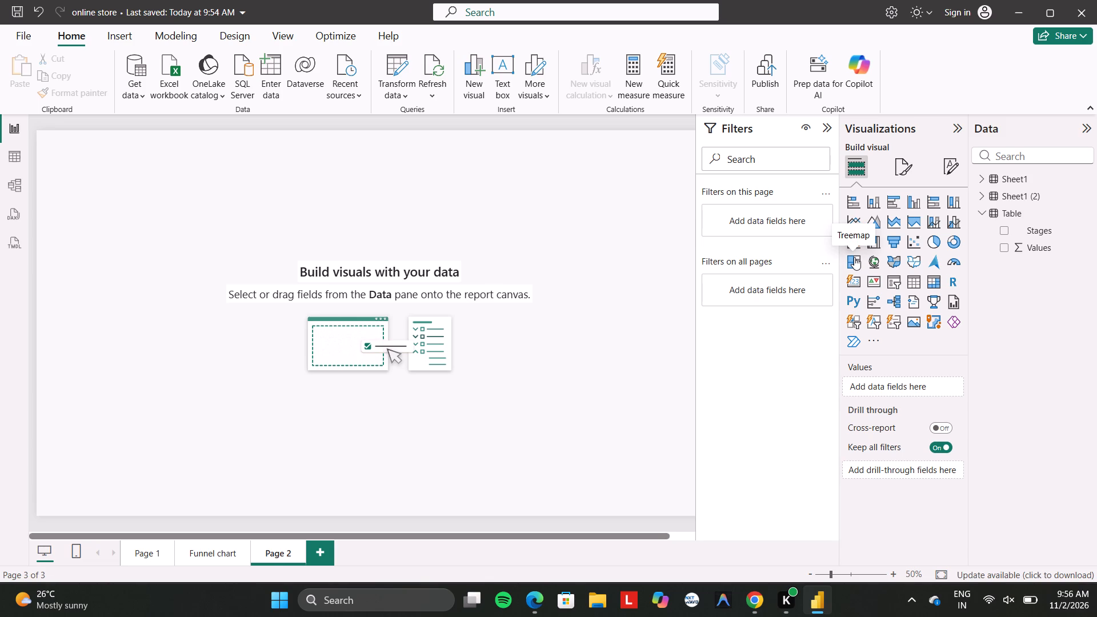
pyautogui.click(852, 258)
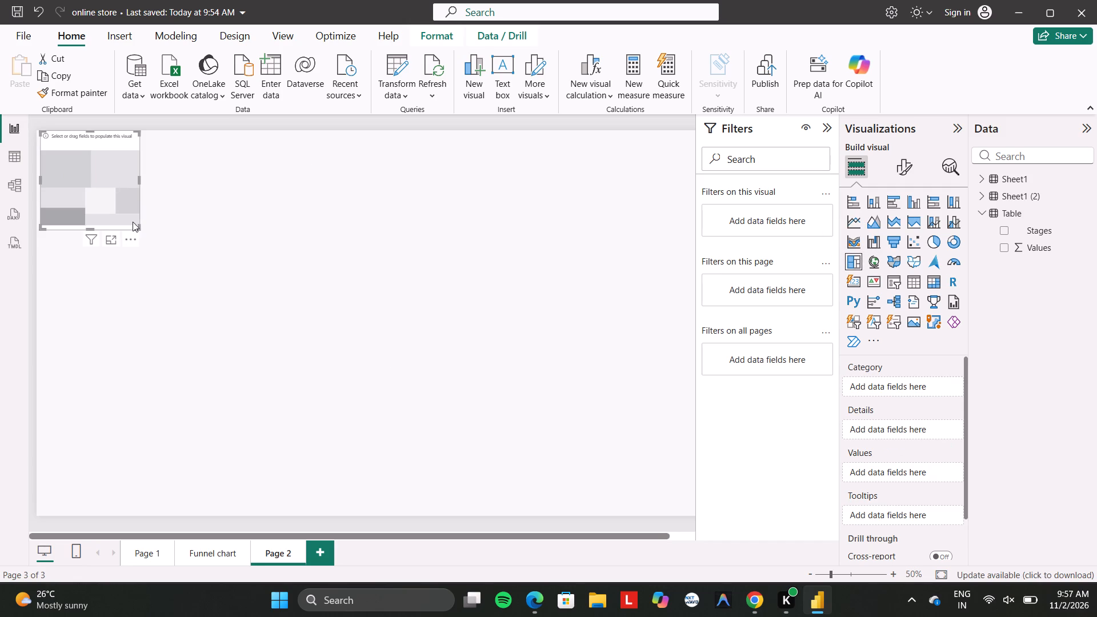
pyautogui.moveTo(137, 227); pyautogui.dragTo(343, 415)
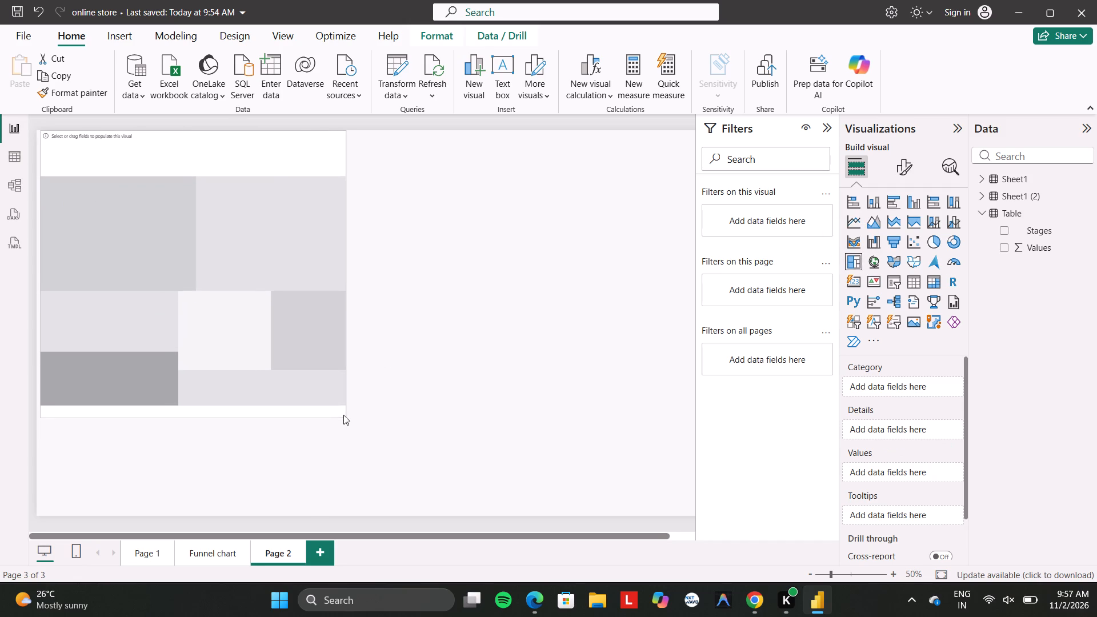
pyautogui.moveTo(343, 415); pyautogui.dragTo(353, 408)
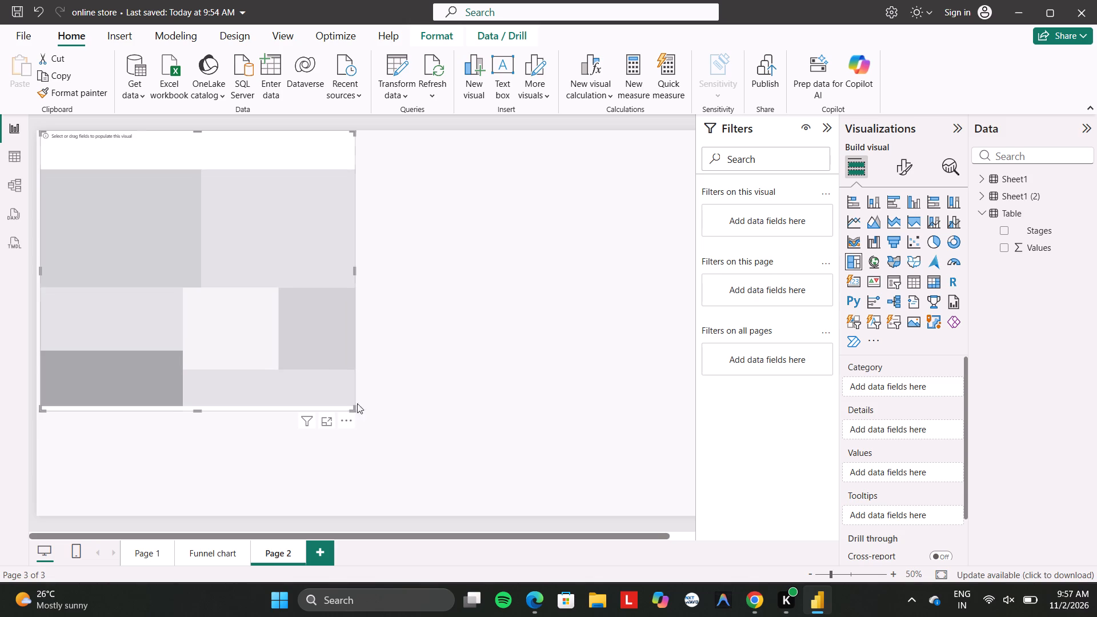
# Populate the treemap from Sheet1 with State as the category and Selling Price as the values.
pyautogui.click(984, 173)
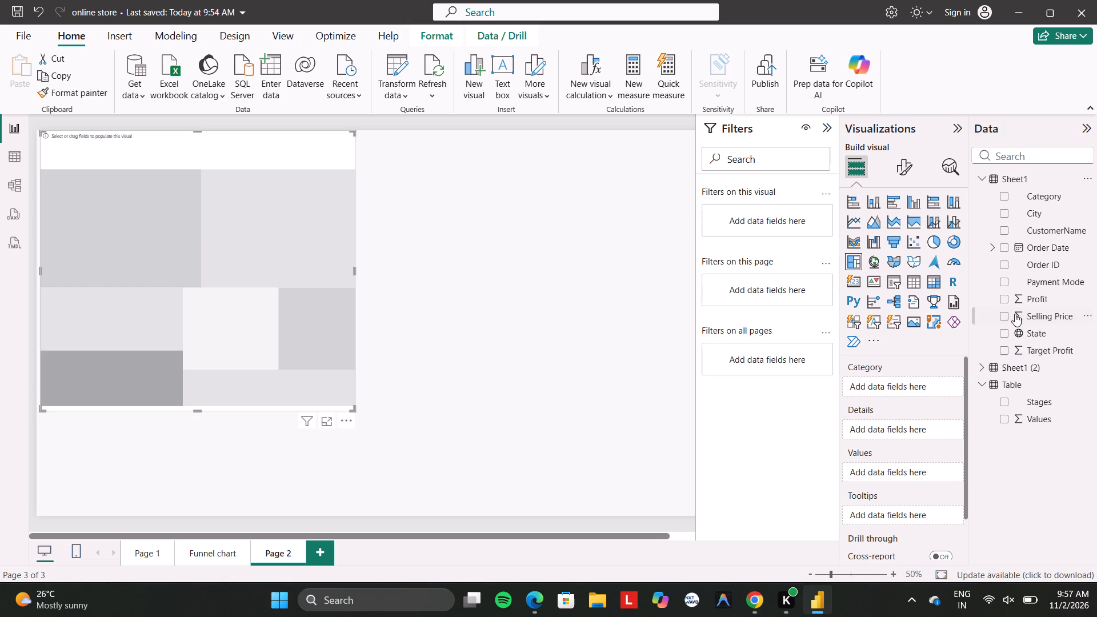
pyautogui.moveTo(1035, 331); pyautogui.dragTo(898, 380)
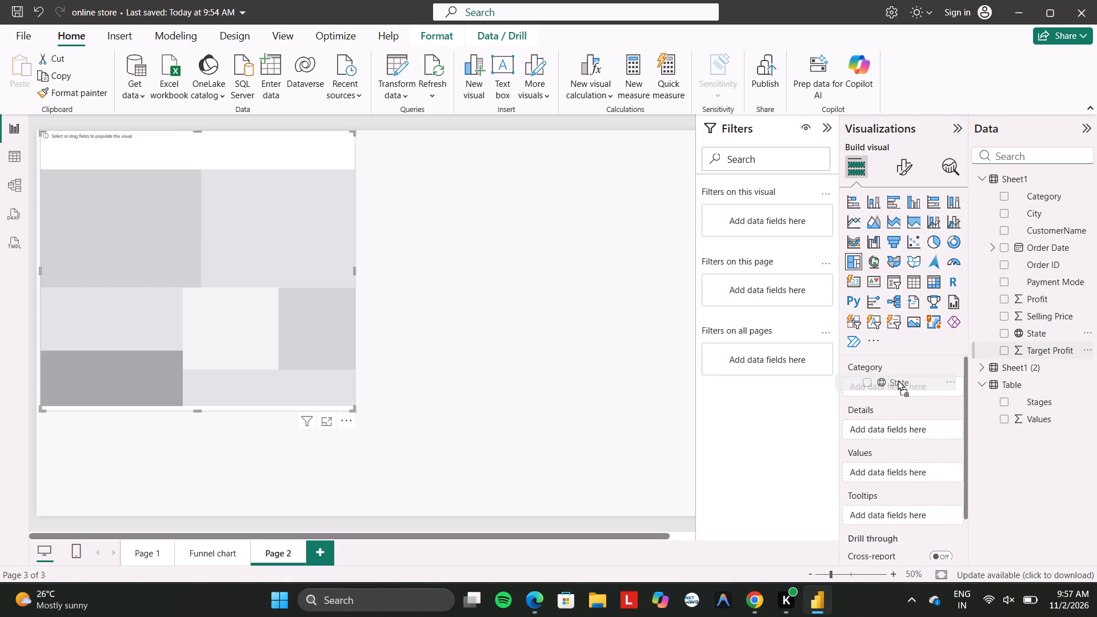
pyautogui.moveTo(898, 380); pyautogui.dragTo(898, 380)
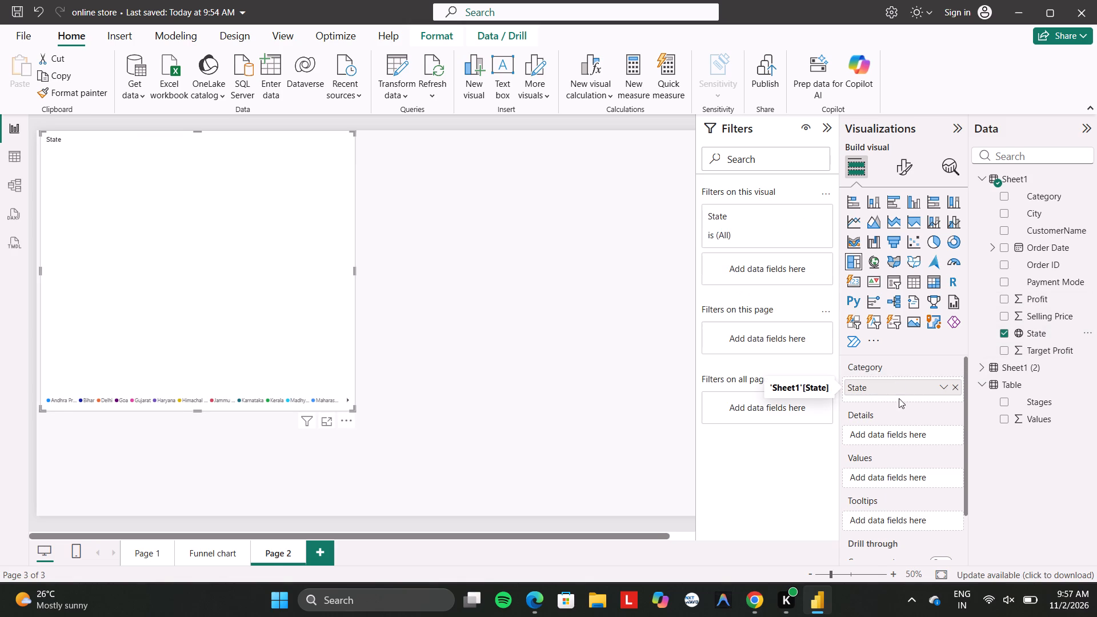
pyautogui.scroll(-1, 892, 423)
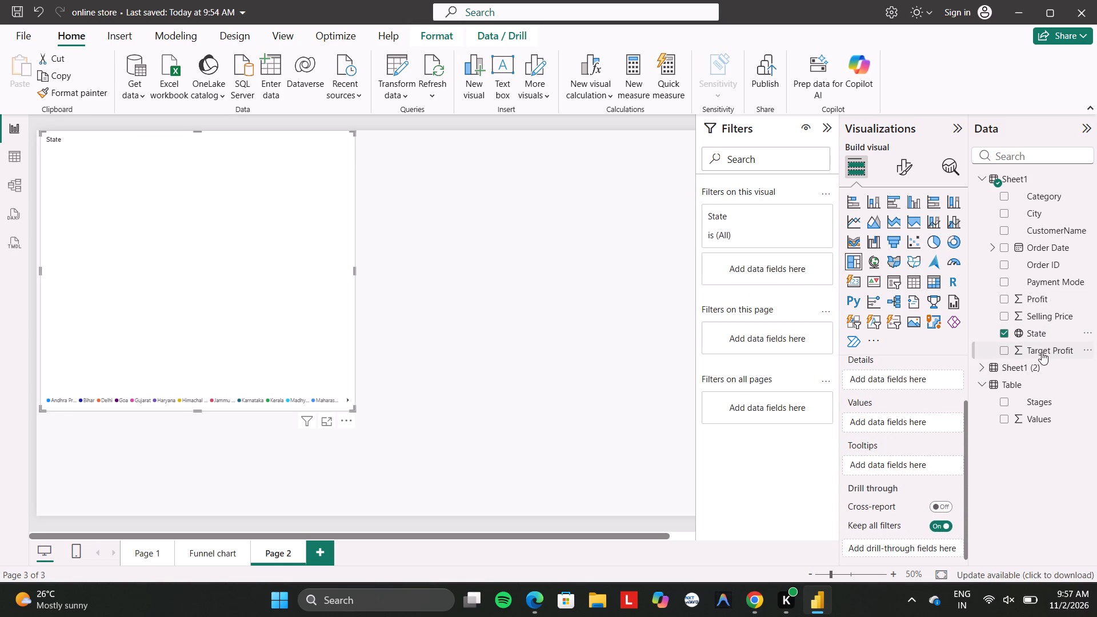
pyautogui.moveTo(1026, 312); pyautogui.dragTo(956, 381)
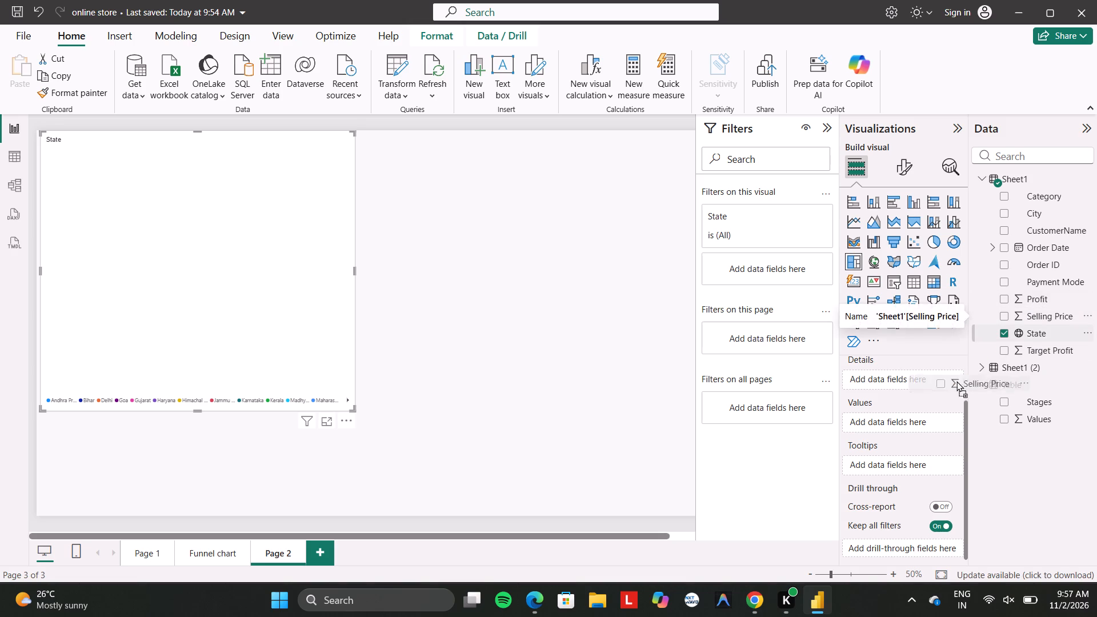
pyautogui.moveTo(956, 381); pyautogui.dragTo(890, 422)
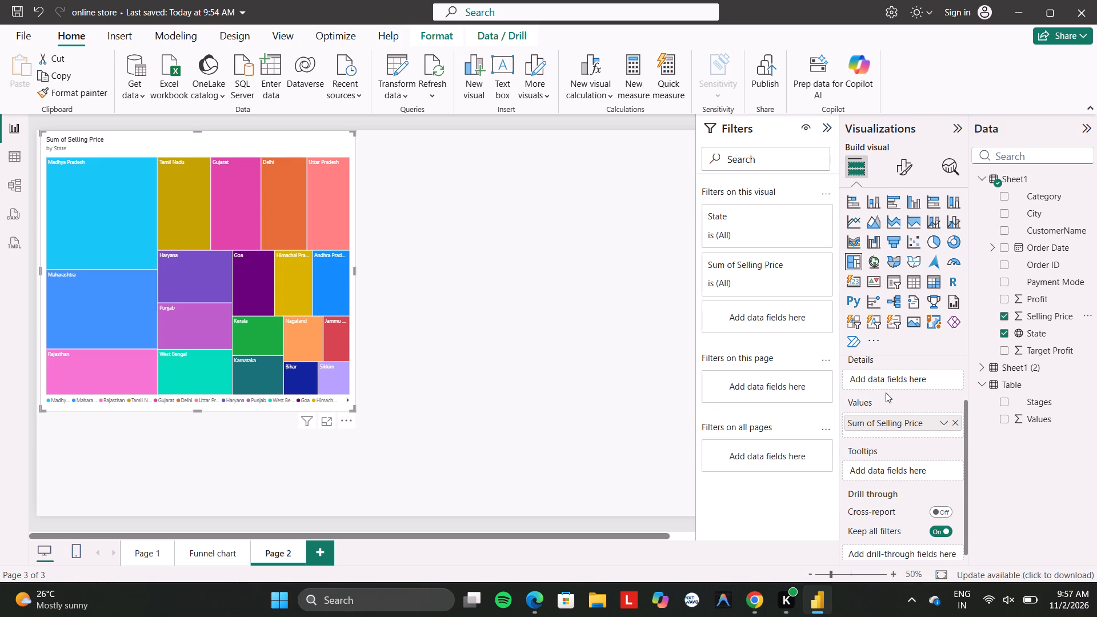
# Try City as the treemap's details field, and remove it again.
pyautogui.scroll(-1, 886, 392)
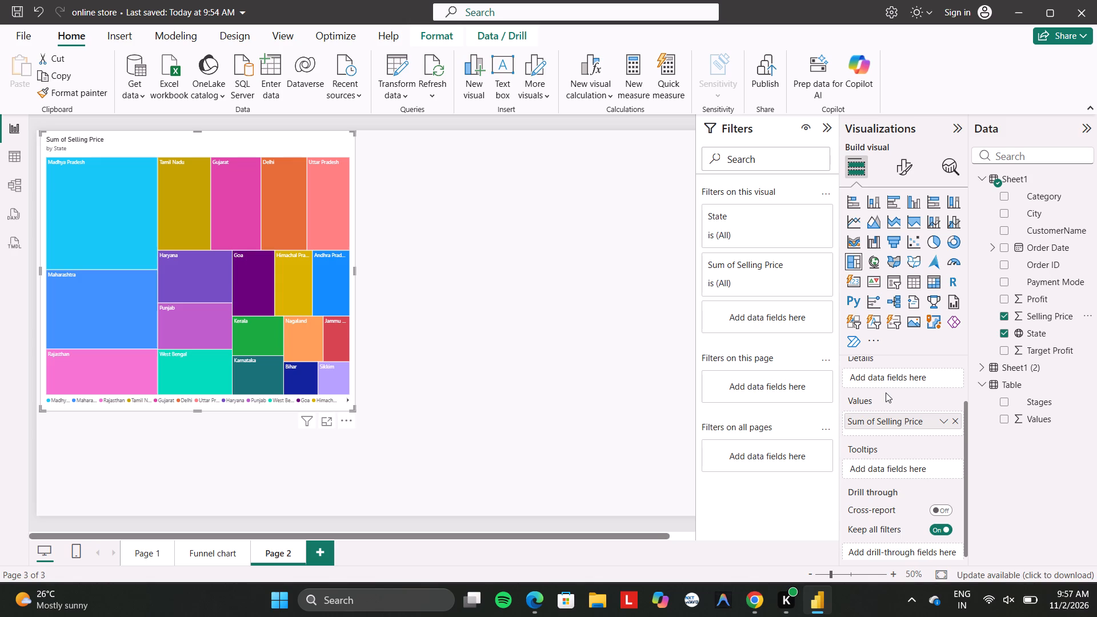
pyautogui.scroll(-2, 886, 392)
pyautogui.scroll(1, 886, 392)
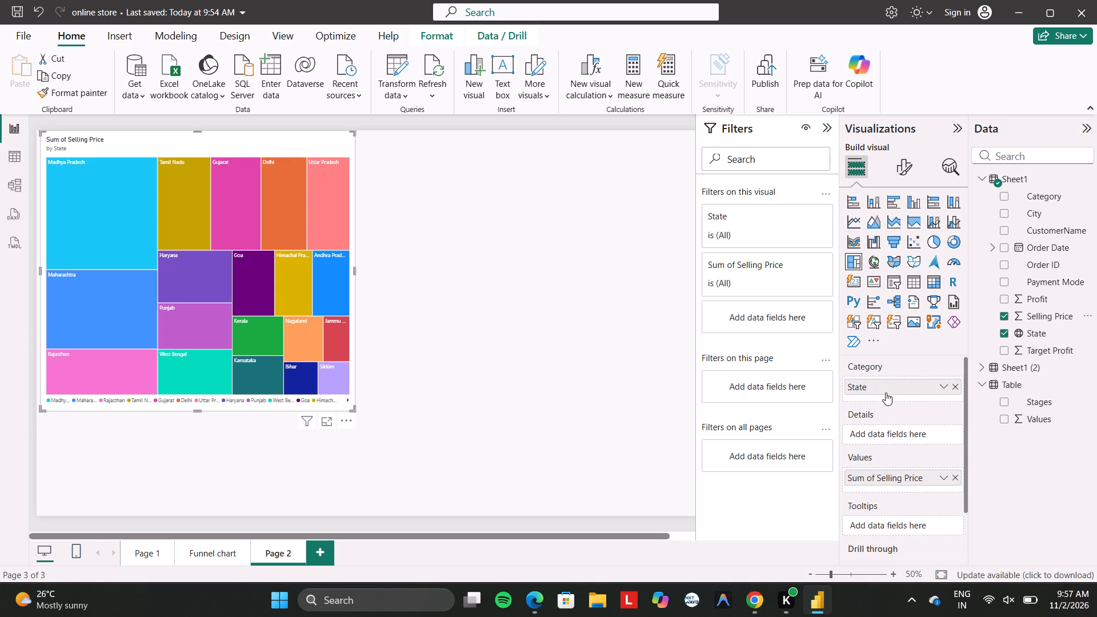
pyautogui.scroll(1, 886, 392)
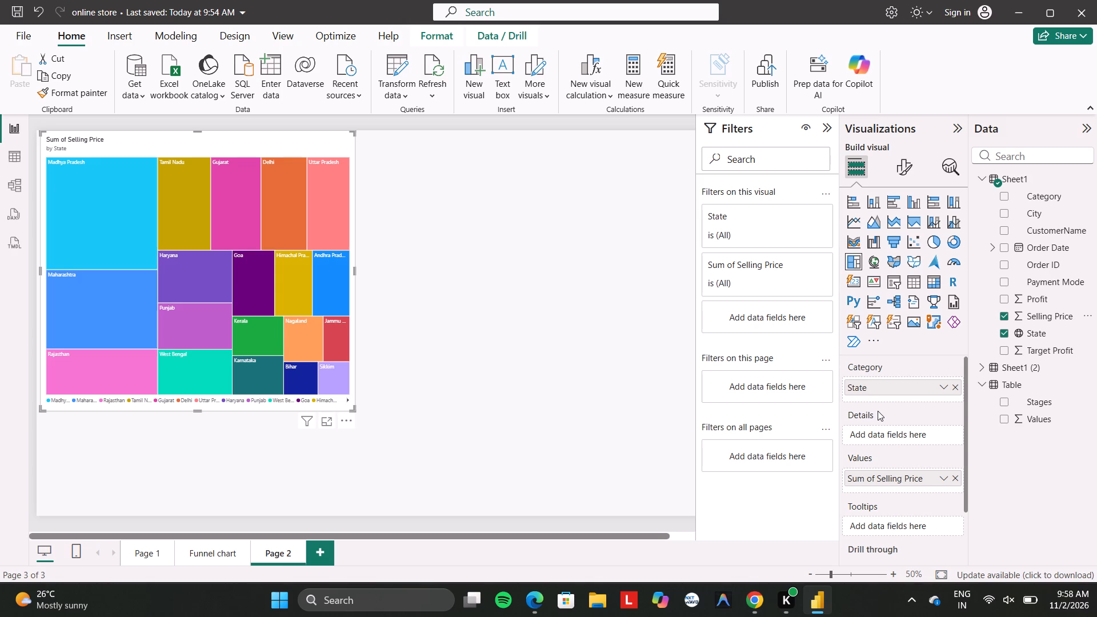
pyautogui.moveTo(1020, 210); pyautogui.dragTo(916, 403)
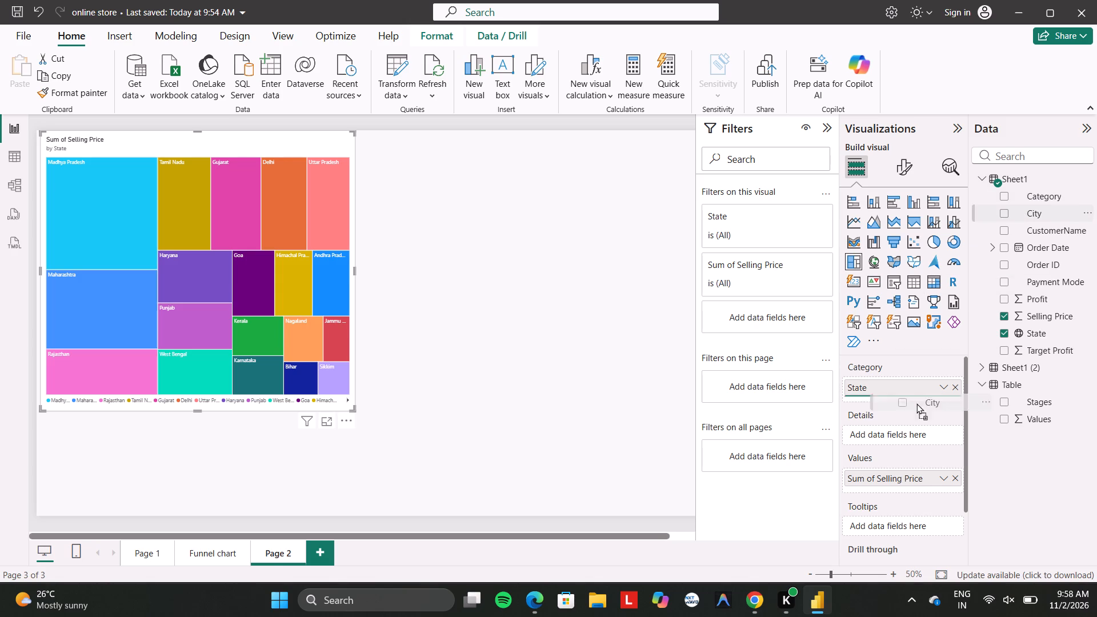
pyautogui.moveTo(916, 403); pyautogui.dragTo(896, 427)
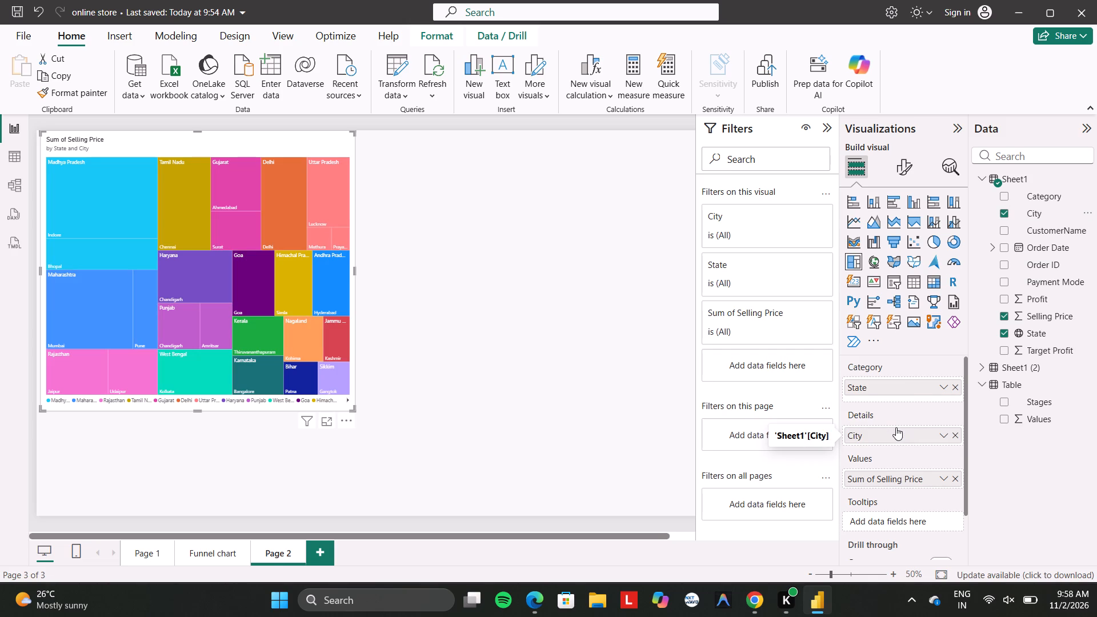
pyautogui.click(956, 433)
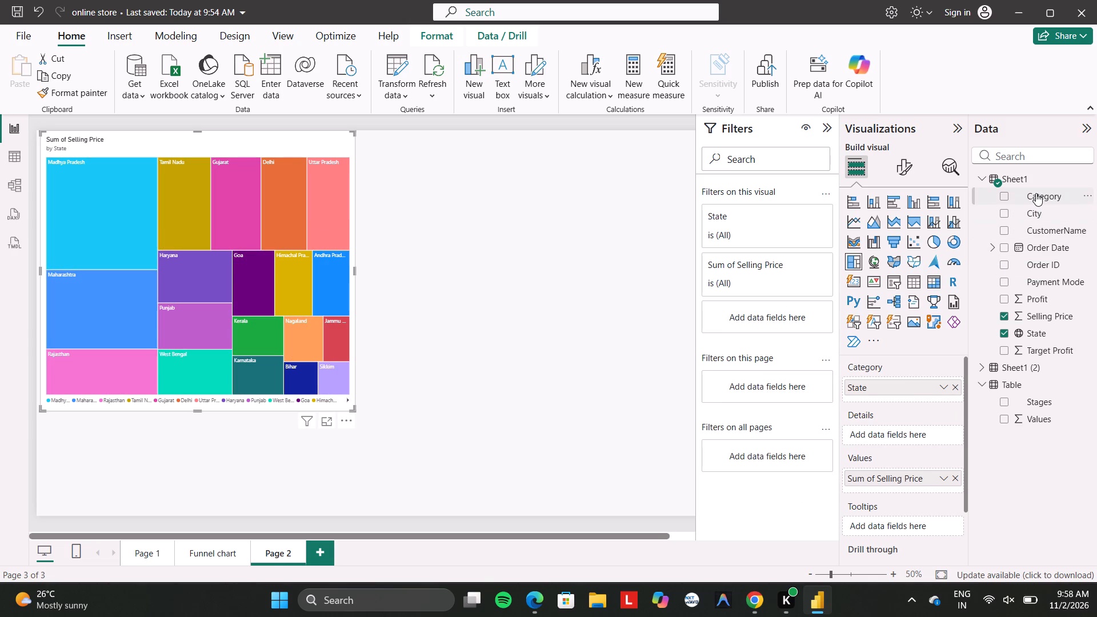
# Add Sheet1's Category field as the treemap's details to subdivide each state.
pyautogui.moveTo(1036, 193); pyautogui.dragTo(905, 431)
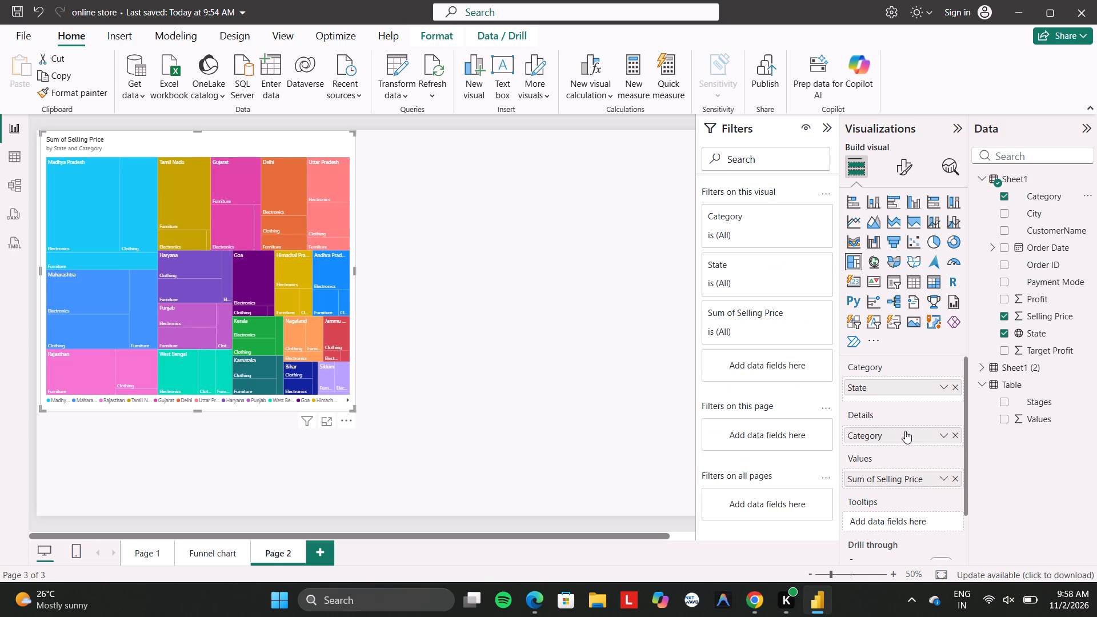
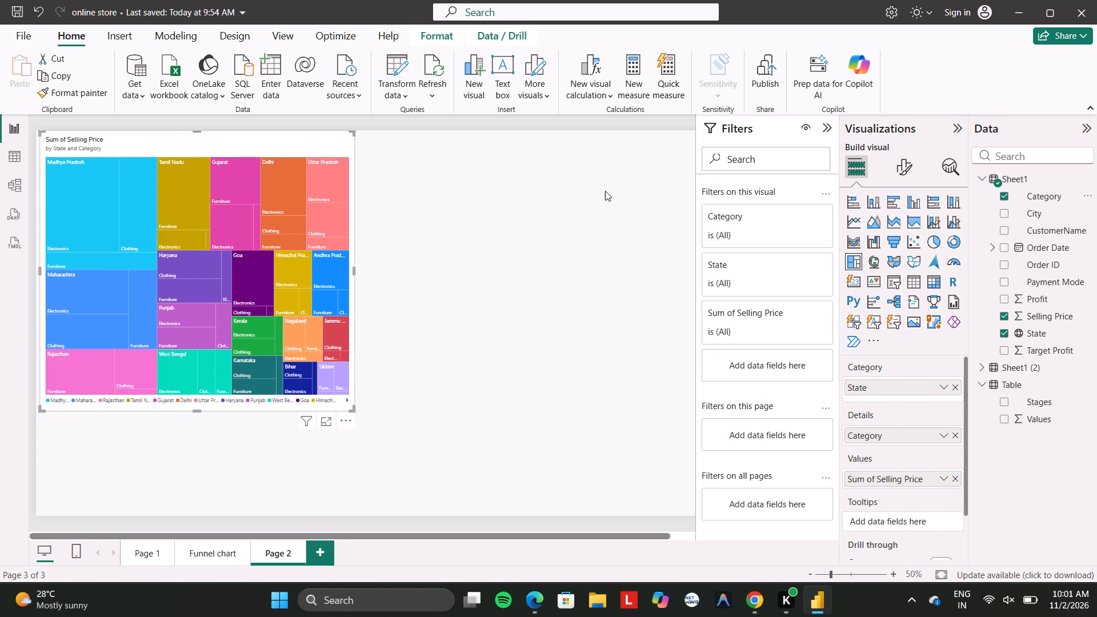
# Set the treemap's legend position to Top left.
pyautogui.click(906, 174)
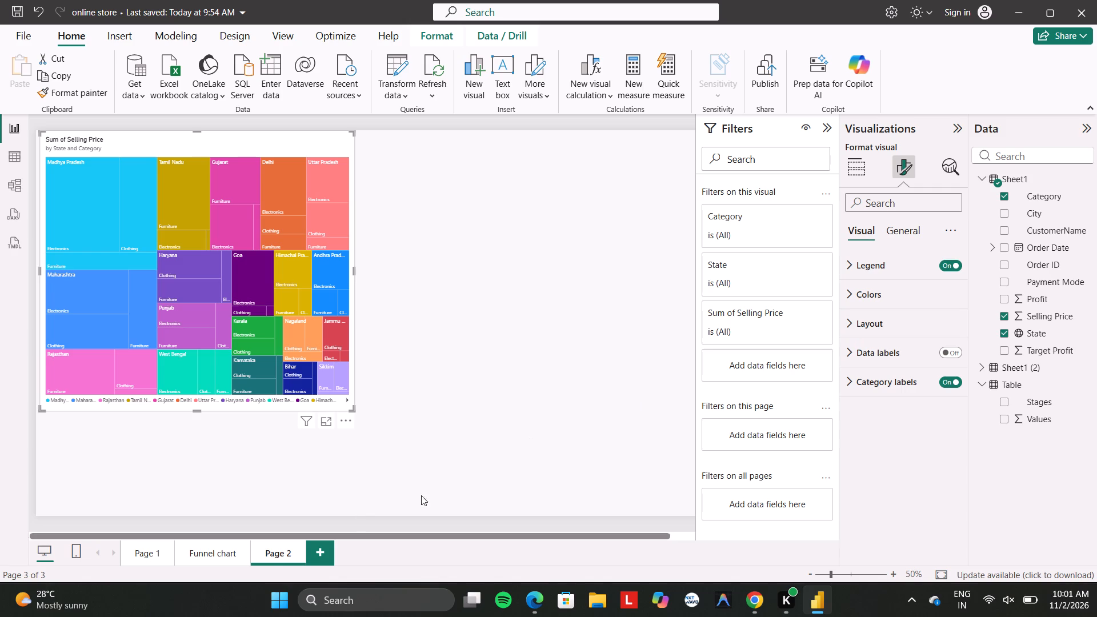
pyautogui.click(346, 398)
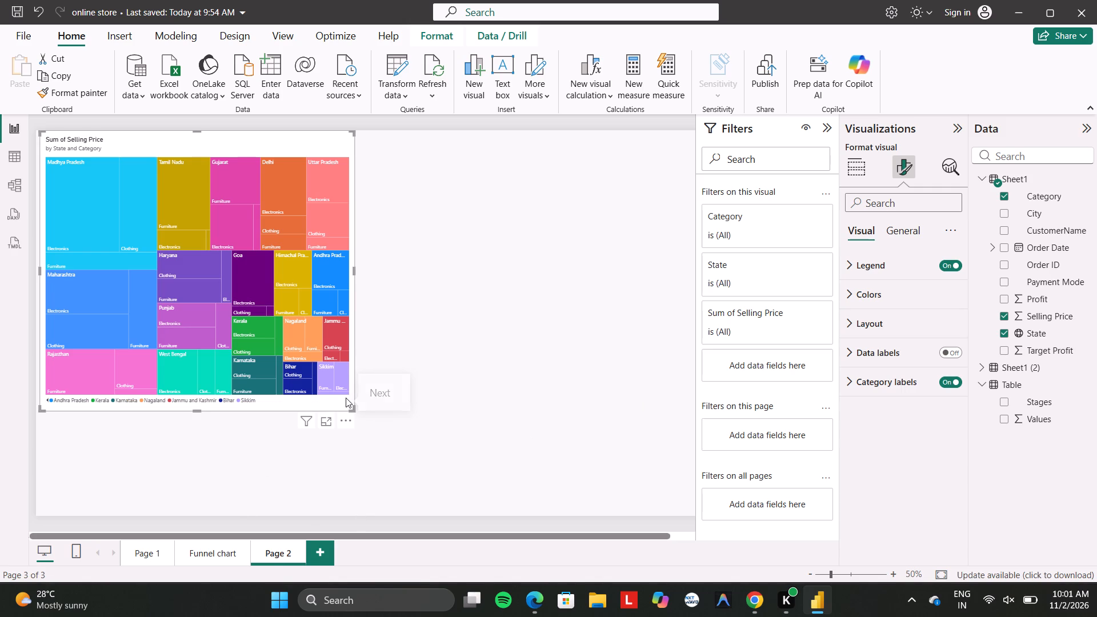
pyautogui.click(47, 398)
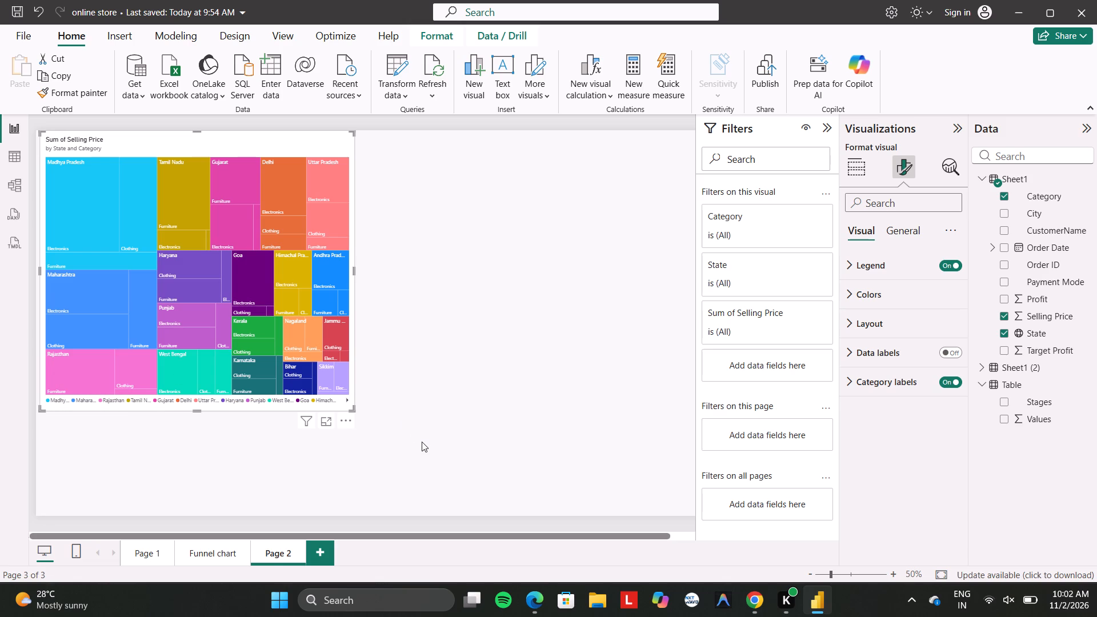
pyautogui.click(870, 259)
pyautogui.click(888, 339)
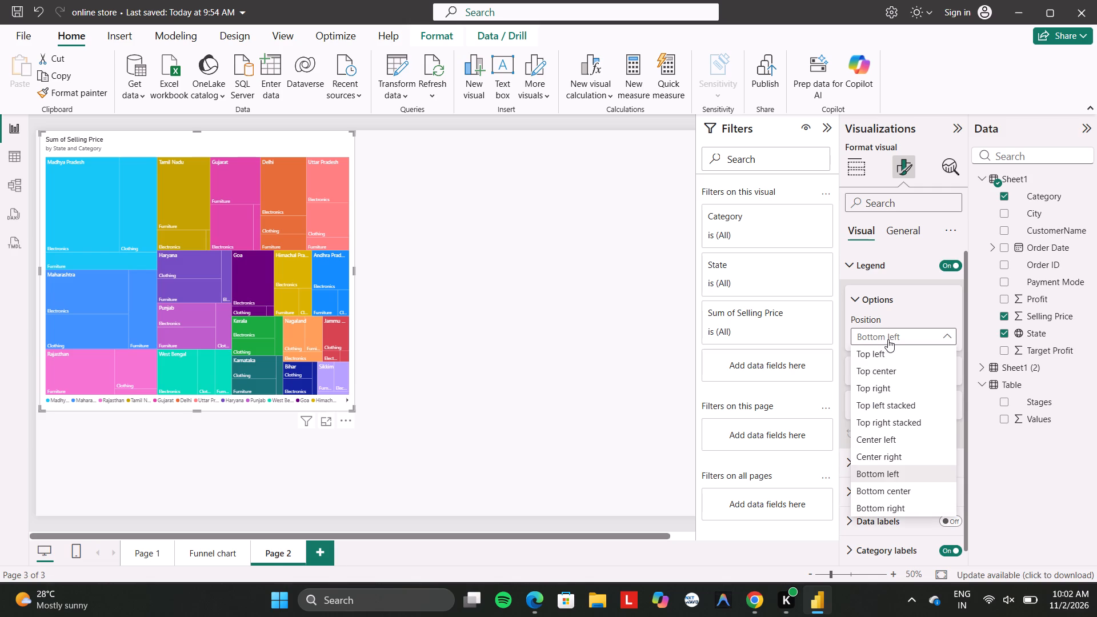
pyautogui.click(879, 353)
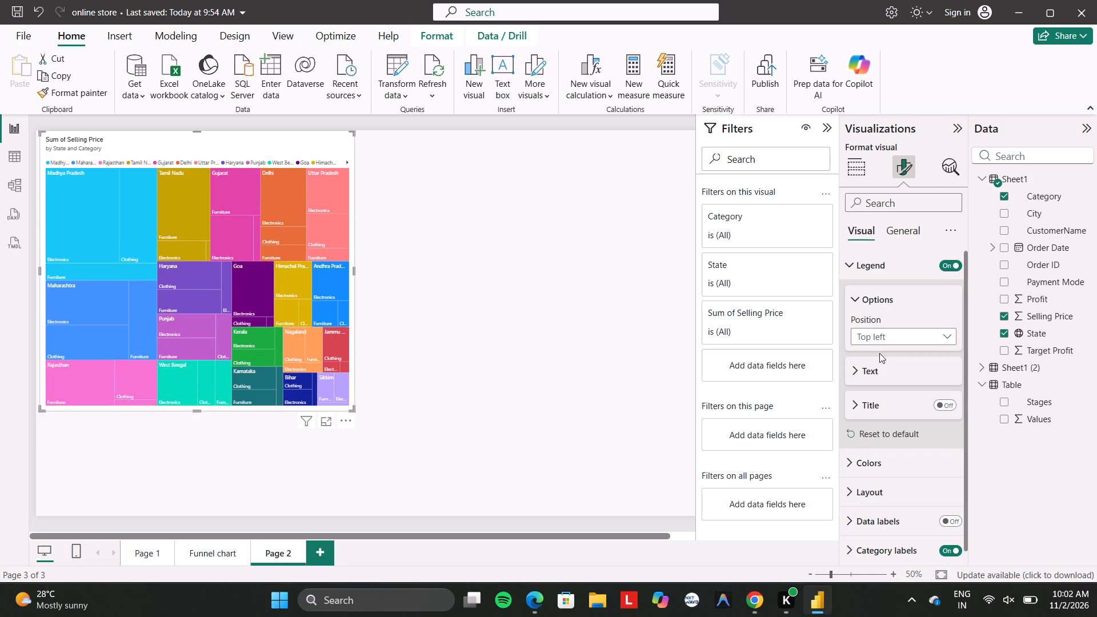
# Examine the treemap's per-state color settings and its layout options such as the tiling method.
pyautogui.scroll(-1, 867, 376)
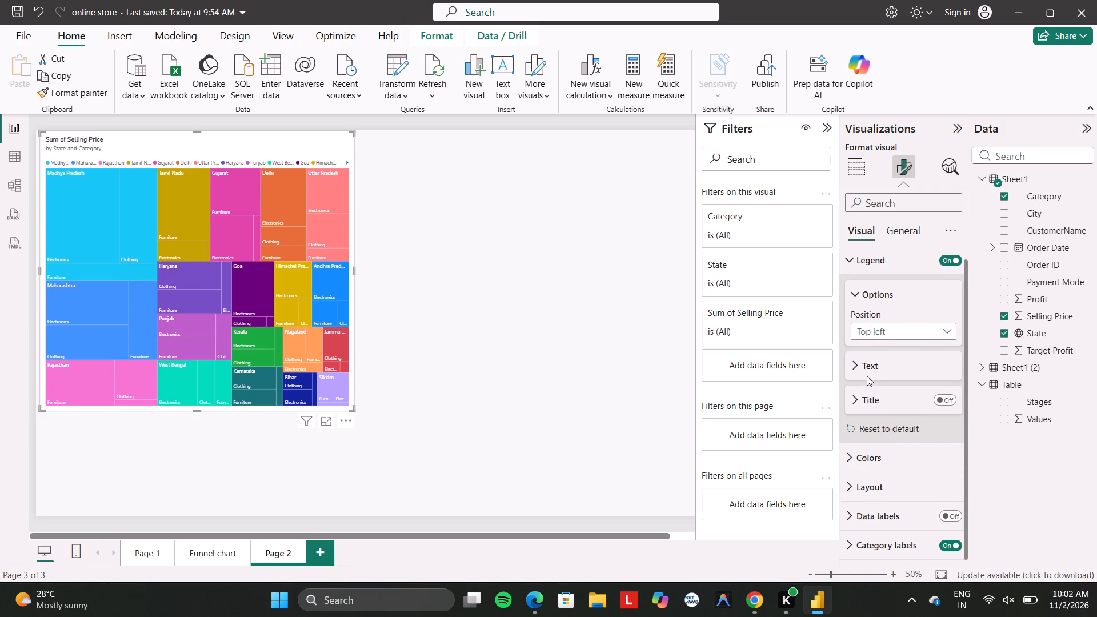
pyautogui.click(871, 454)
pyautogui.scroll(-3, 871, 454)
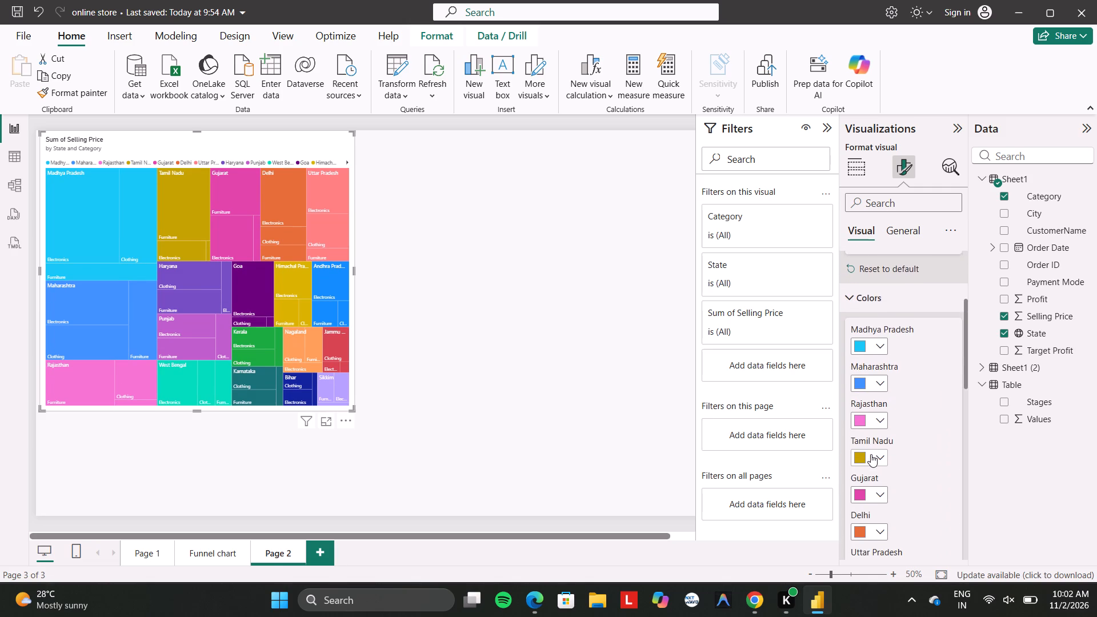
pyautogui.scroll(-6, 871, 454)
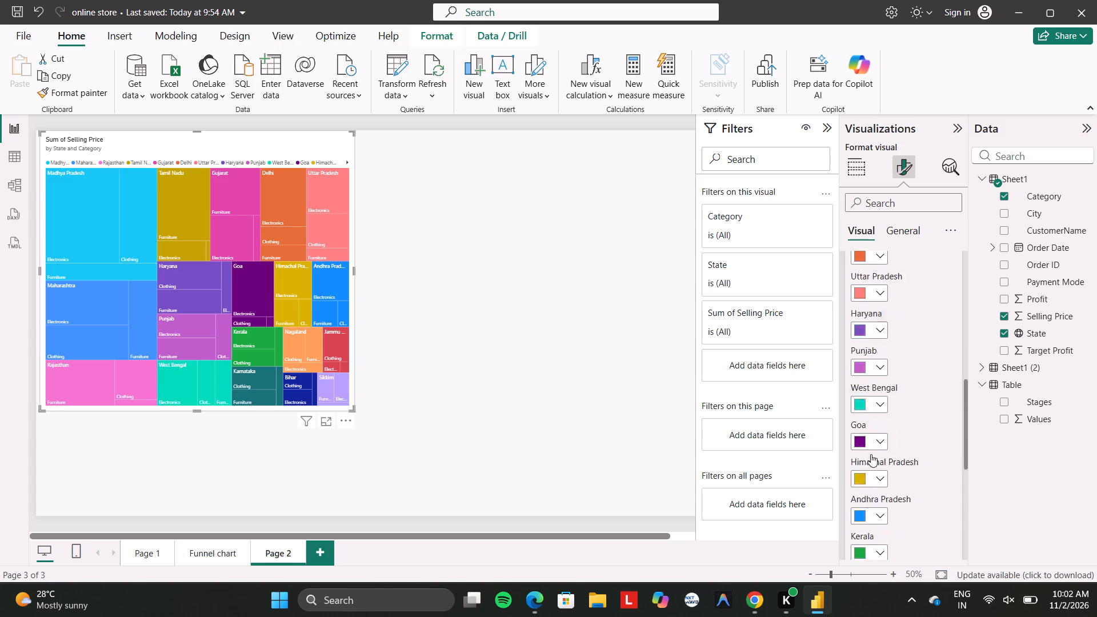
pyautogui.scroll(-4, 871, 454)
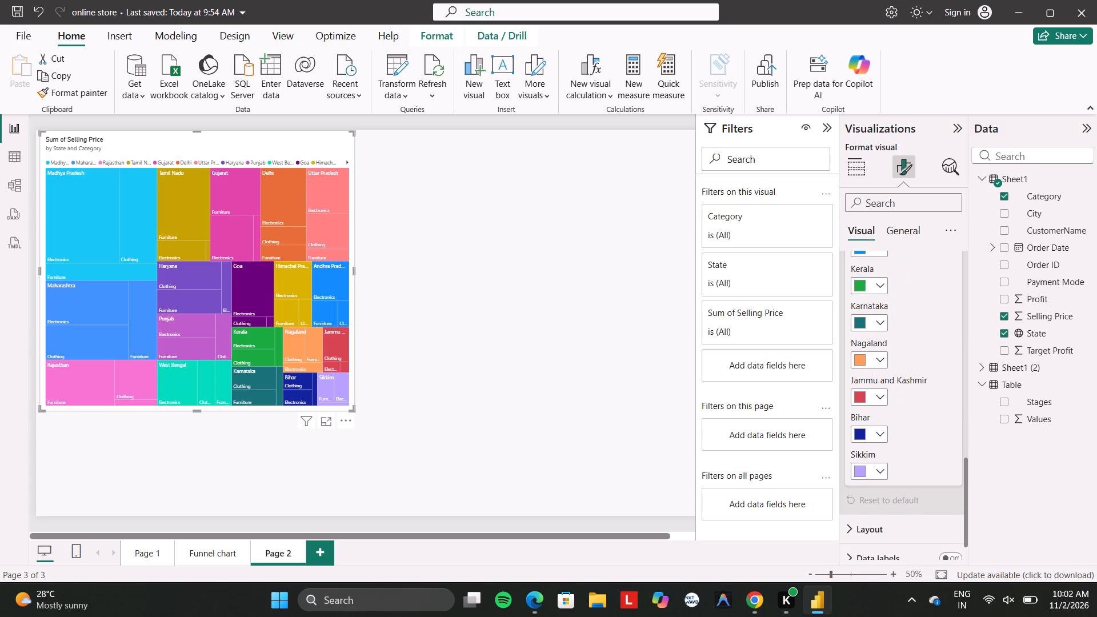
pyautogui.scroll(-2, 871, 454)
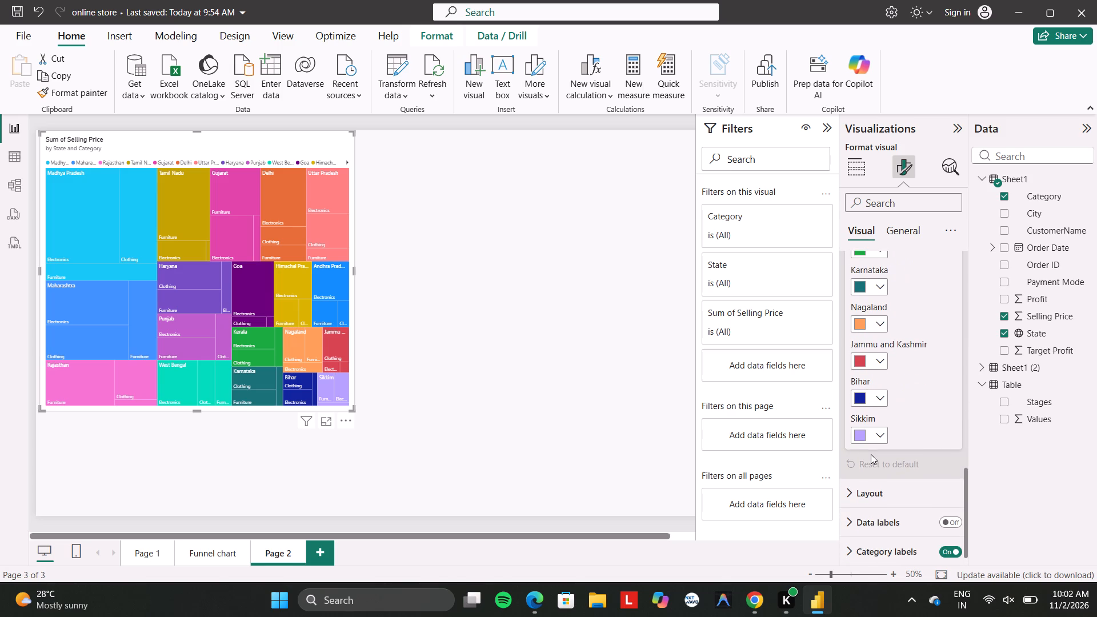
pyautogui.scroll(4, 858, 308)
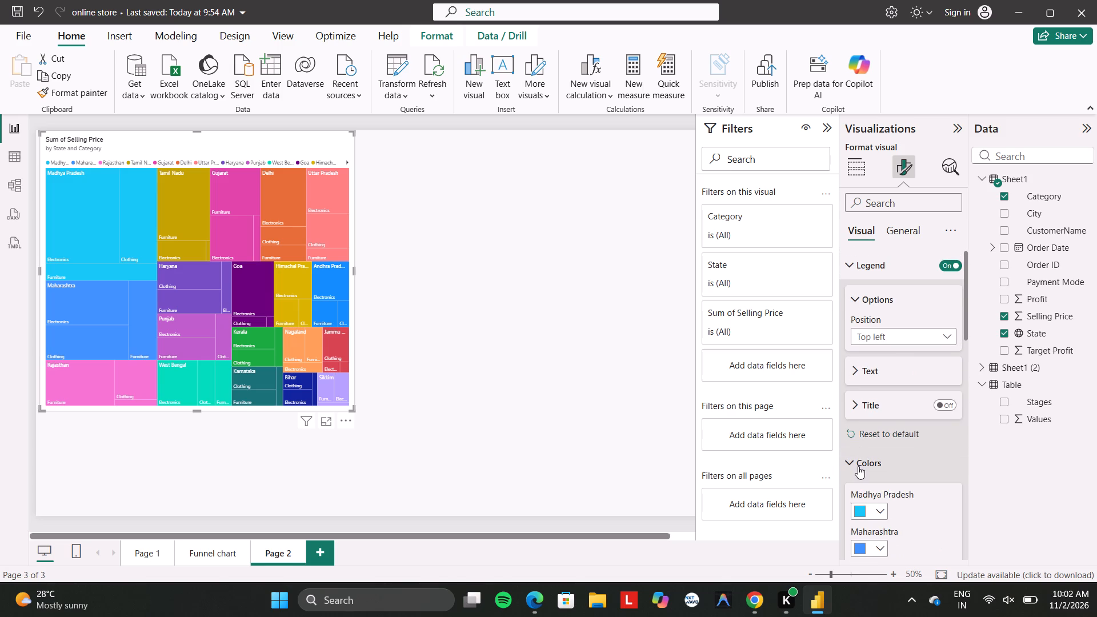
pyautogui.click(858, 466)
pyautogui.scroll(-1, 858, 466)
pyautogui.click(866, 492)
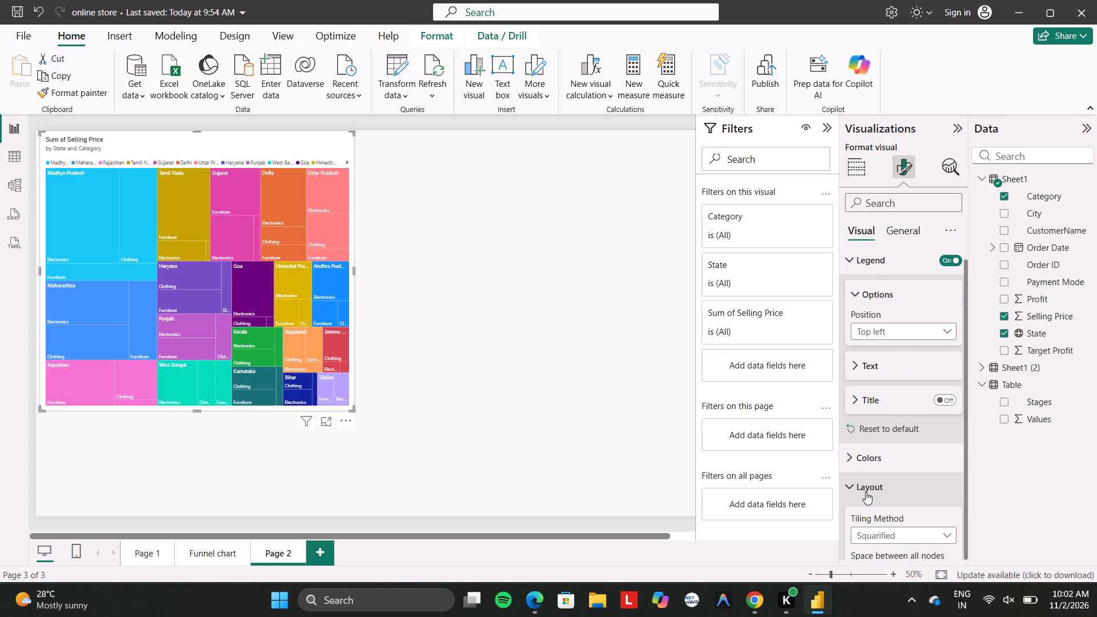
pyautogui.scroll(-1, 866, 492)
pyautogui.click(860, 363)
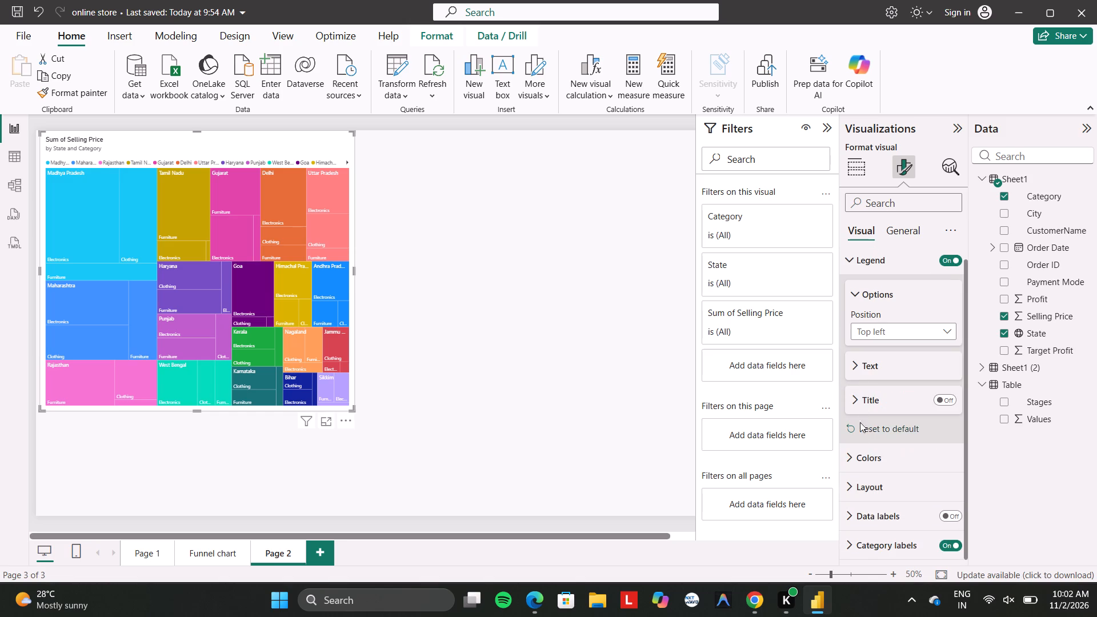
# Turn on data labels for the treemap.
pyautogui.click(862, 519)
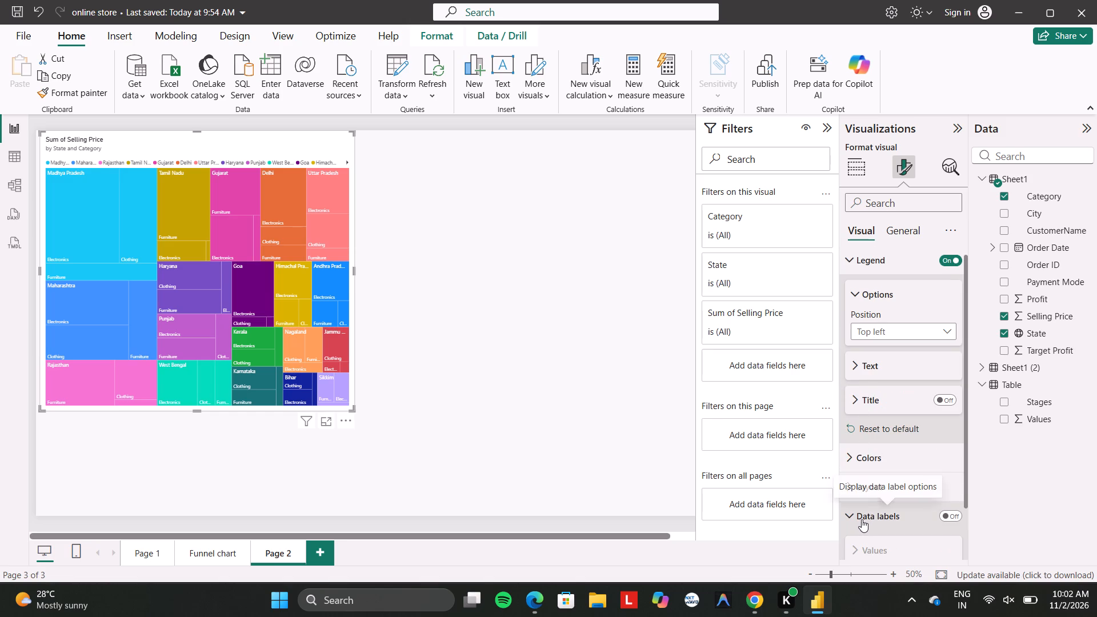
pyautogui.scroll(-2, 882, 491)
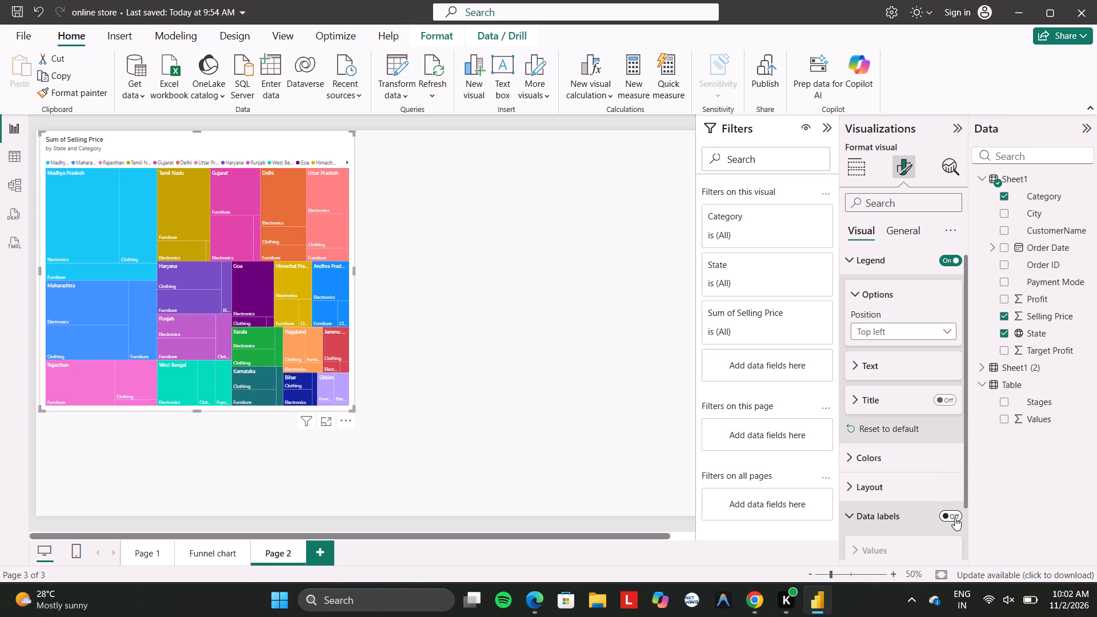
pyautogui.click(955, 518)
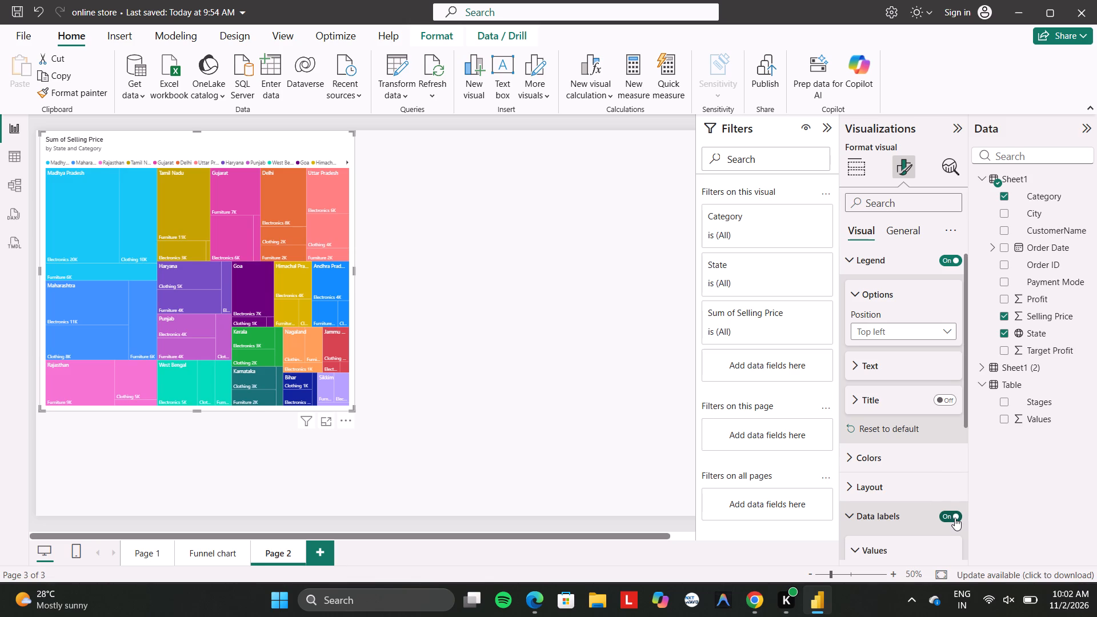
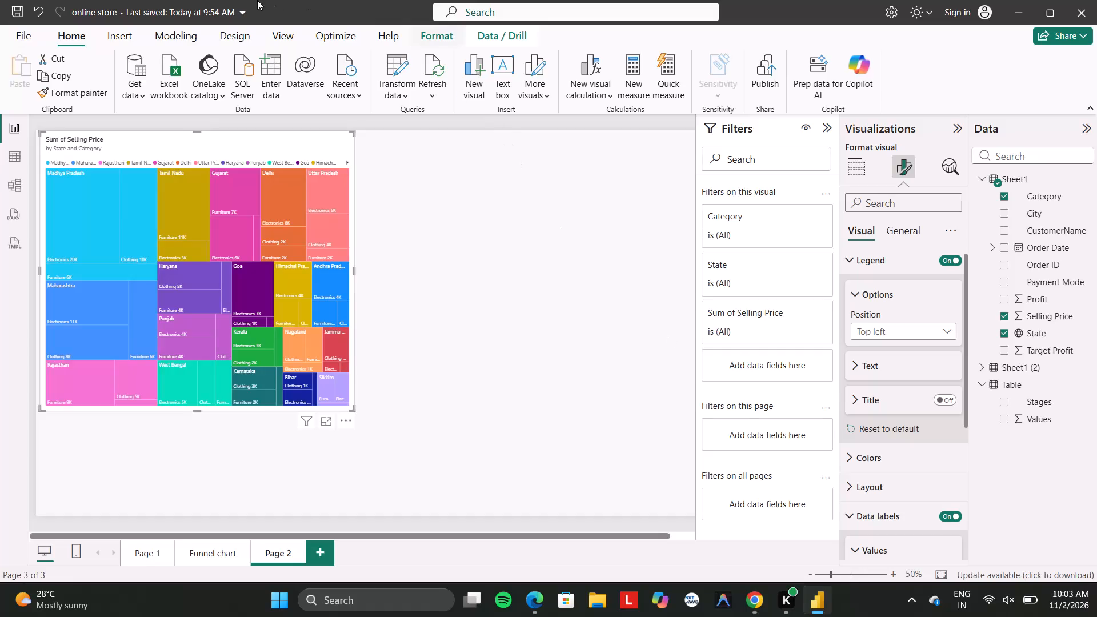
# Save the online store report with the formatted treemap.
pyautogui.click(15, 6)
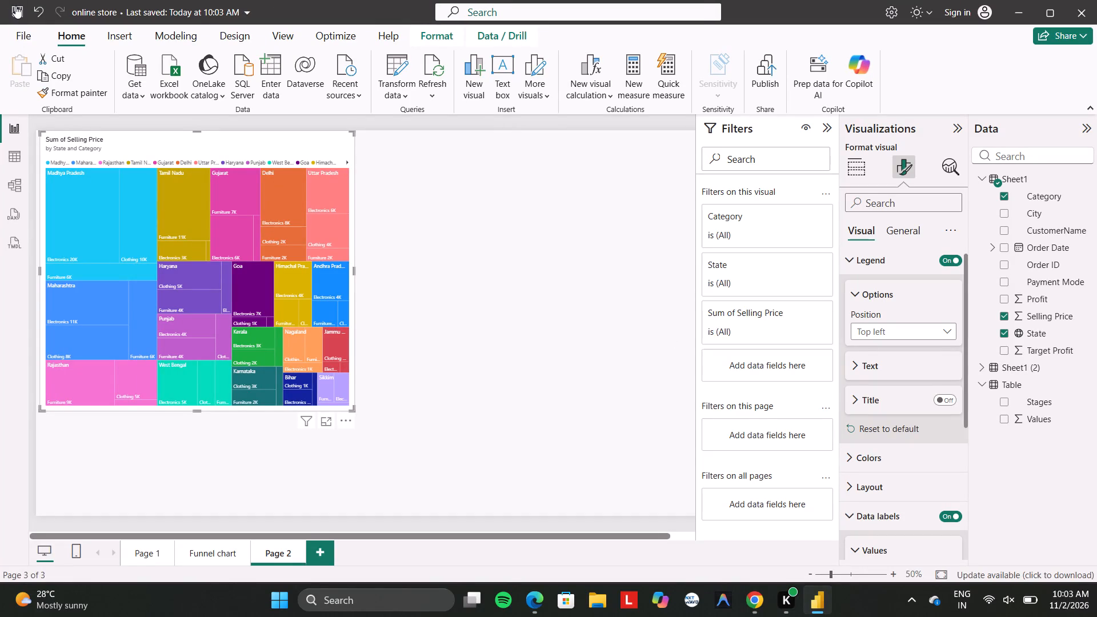
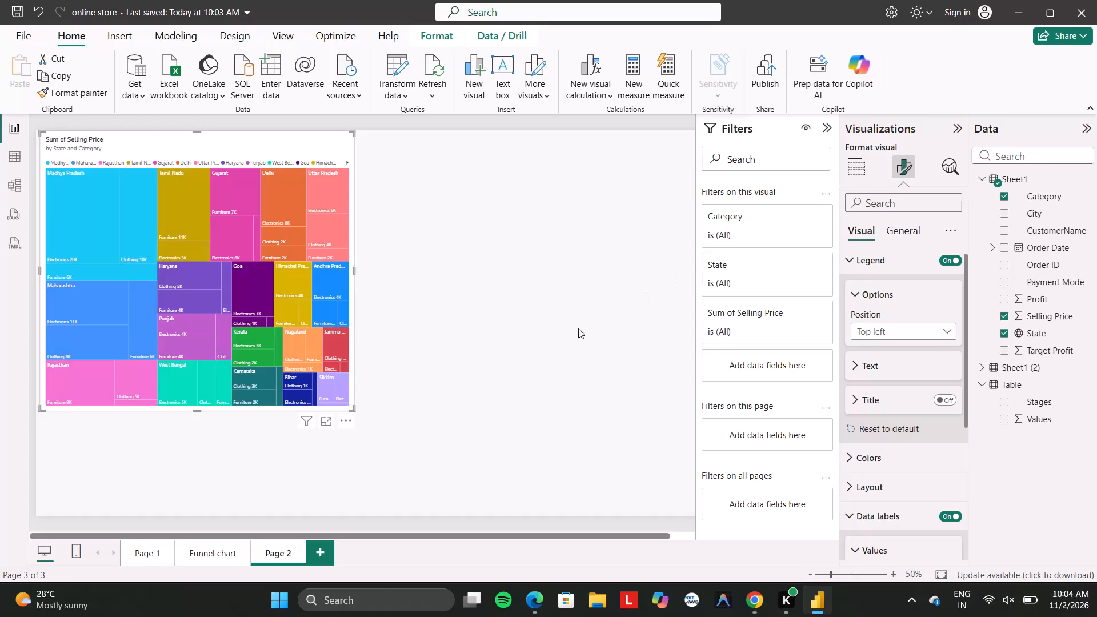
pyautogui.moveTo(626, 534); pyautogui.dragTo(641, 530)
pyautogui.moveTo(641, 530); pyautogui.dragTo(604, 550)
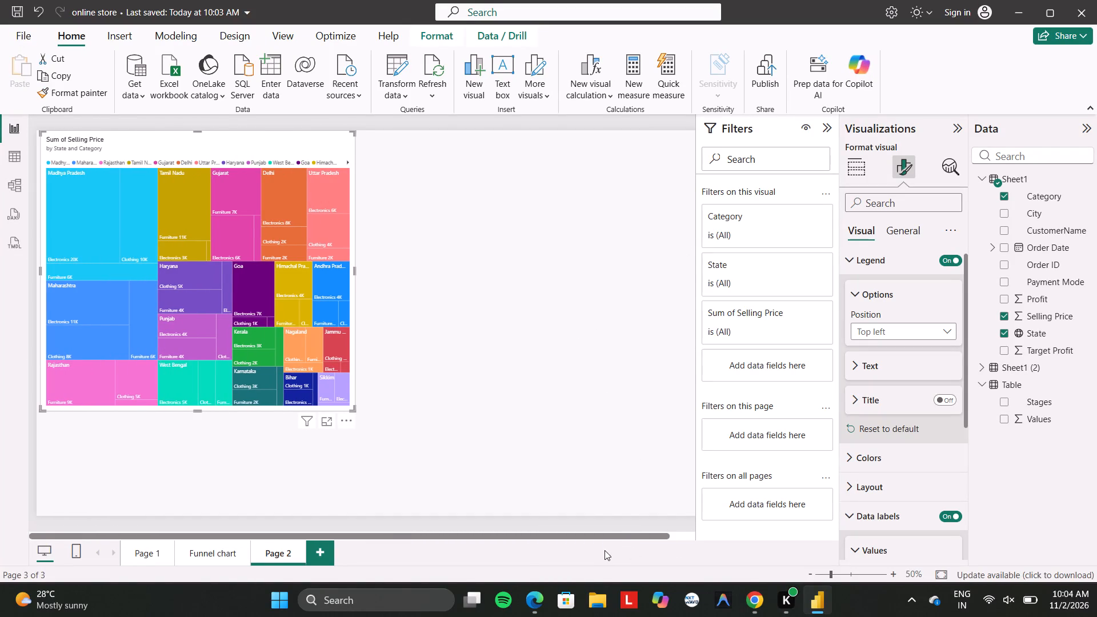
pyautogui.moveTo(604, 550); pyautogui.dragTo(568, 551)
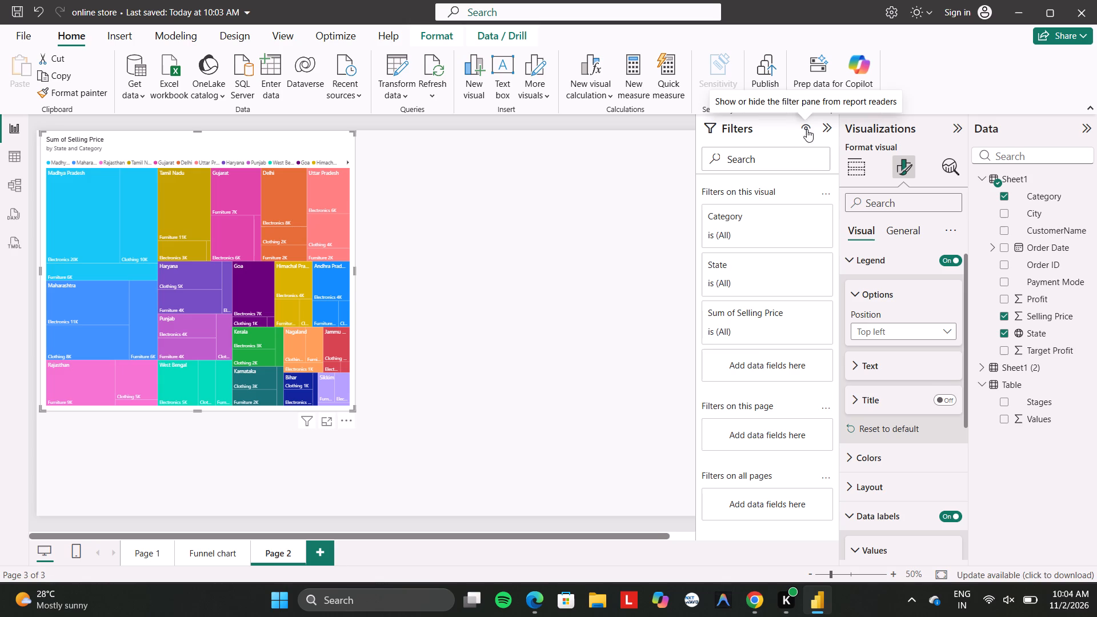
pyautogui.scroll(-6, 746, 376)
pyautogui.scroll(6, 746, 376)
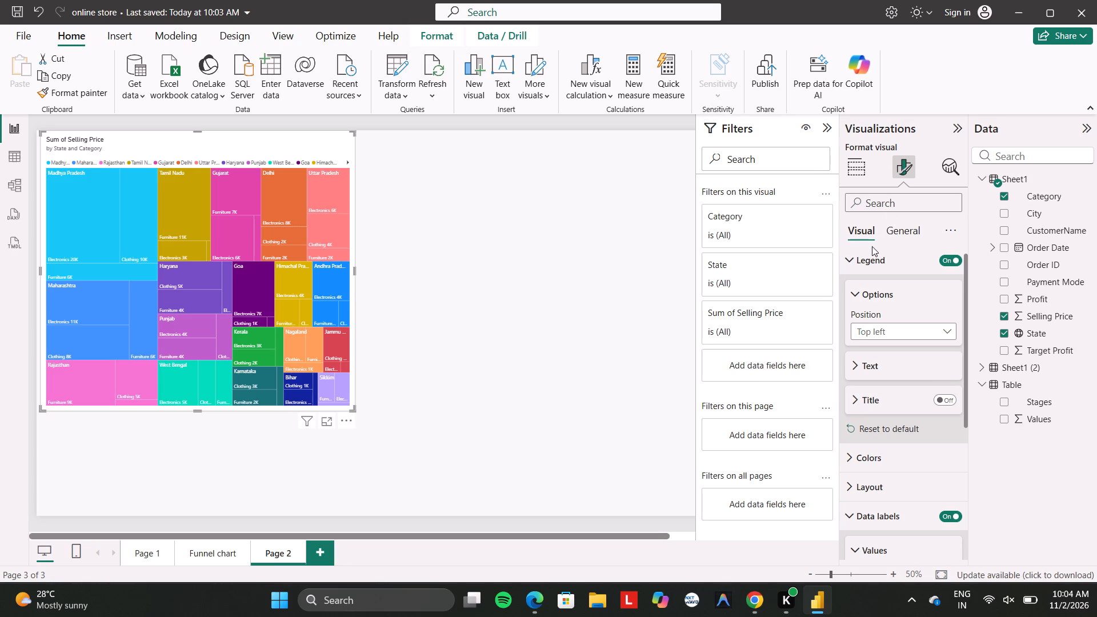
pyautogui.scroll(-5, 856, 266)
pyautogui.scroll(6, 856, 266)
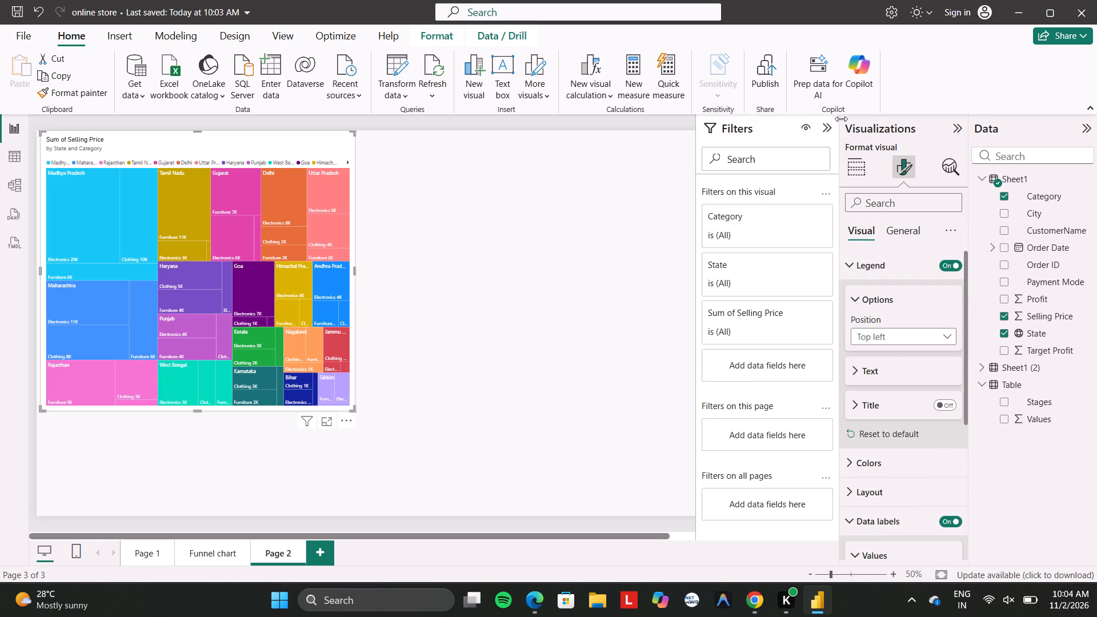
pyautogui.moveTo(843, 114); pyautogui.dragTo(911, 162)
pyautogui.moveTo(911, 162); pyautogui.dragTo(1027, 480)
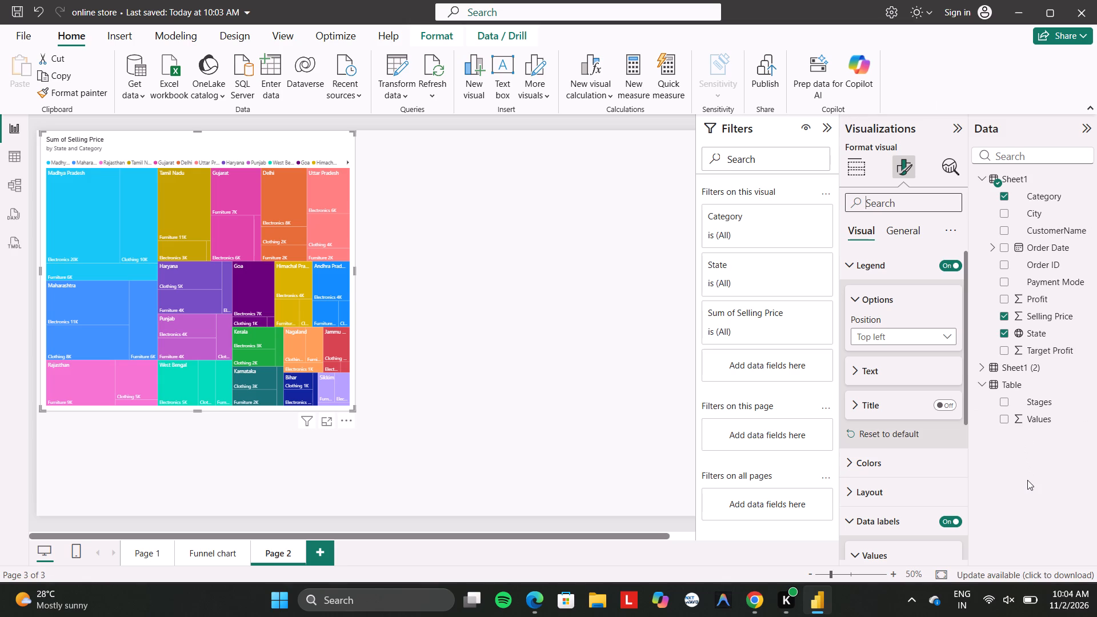
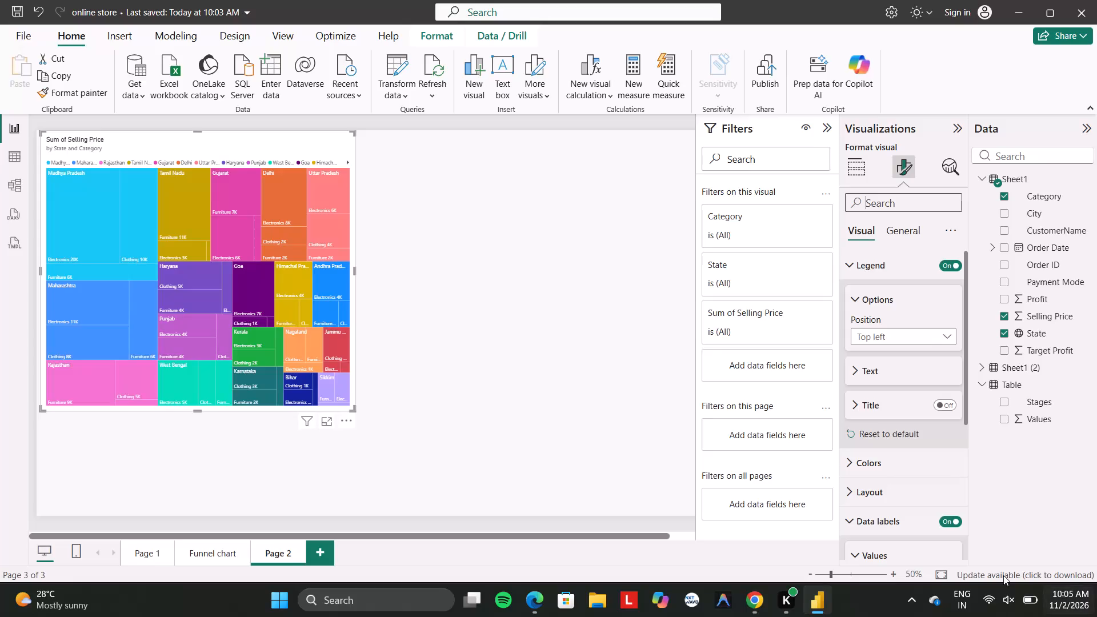
# Switch to the course page in Chrome and look through its lesson list from Adding a Funnel Chart to Adding a KPI.
pyautogui.click(759, 610)
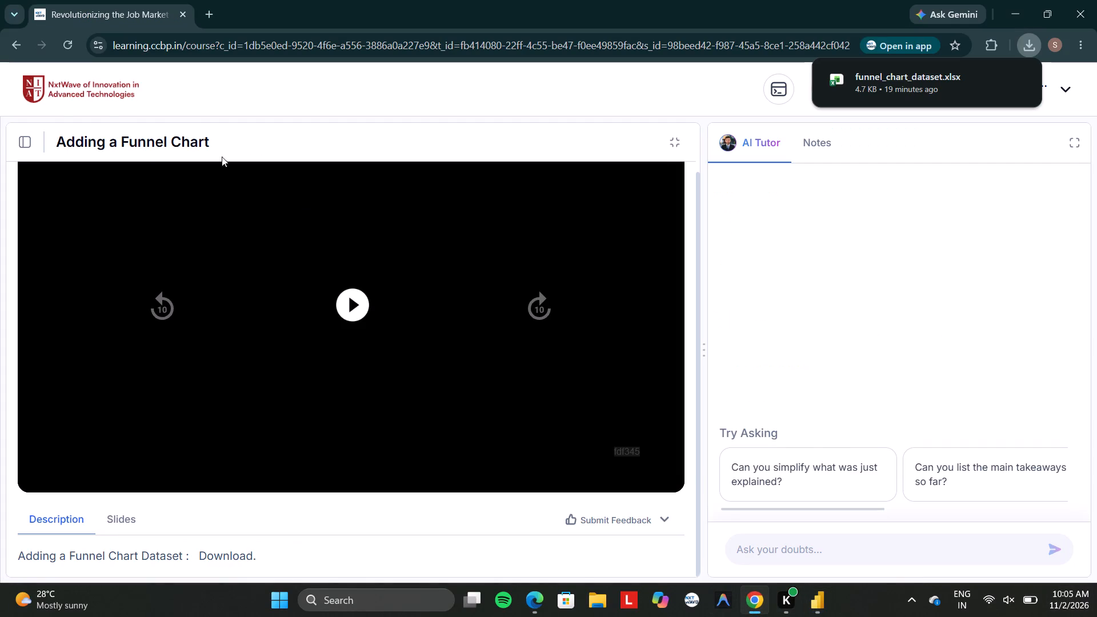
pyautogui.click(29, 146)
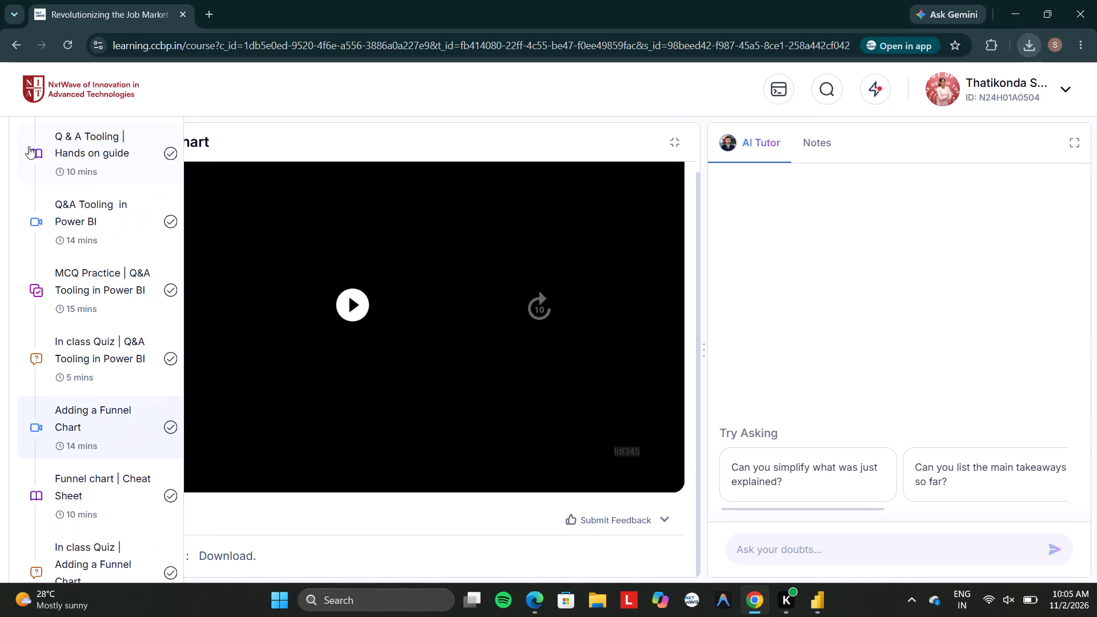
pyautogui.scroll(-7, 75, 464)
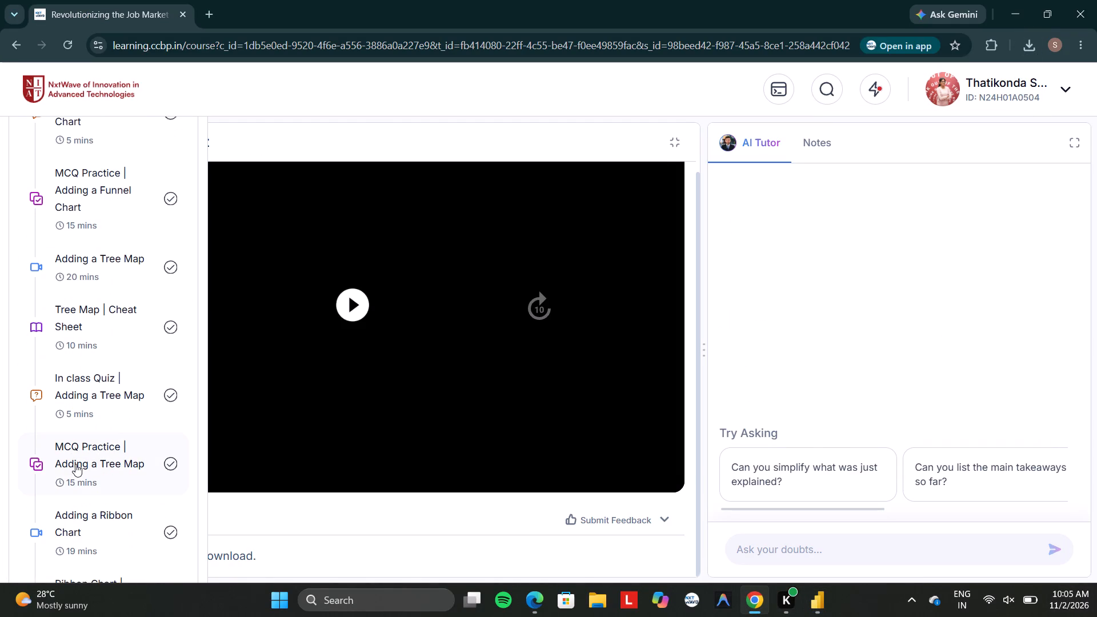
pyautogui.scroll(-3, 75, 464)
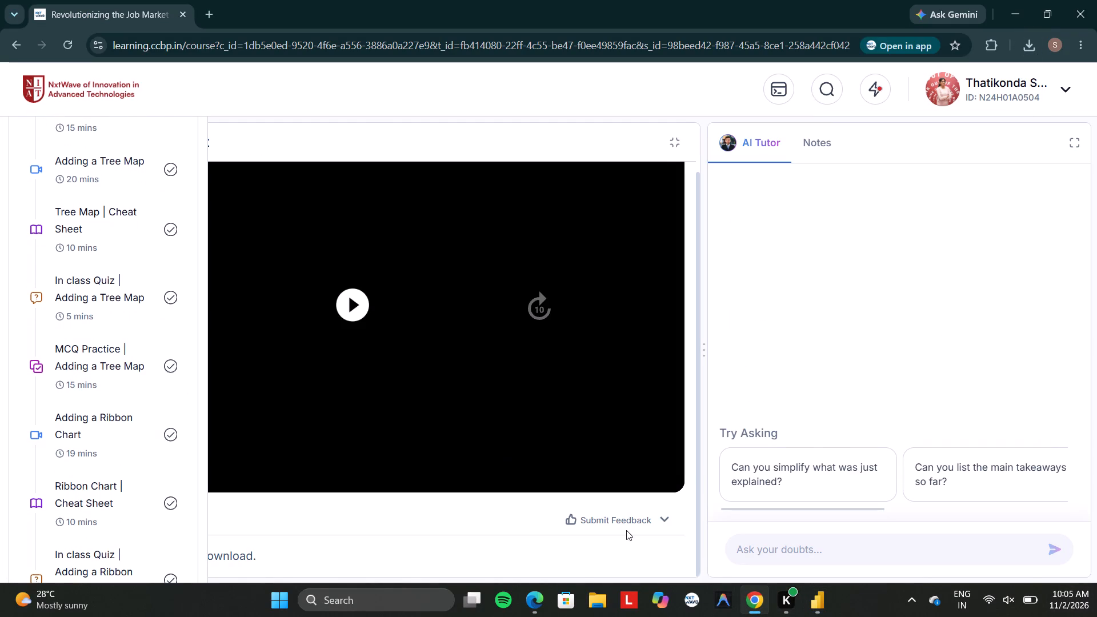
pyautogui.scroll(-6, 83, 516)
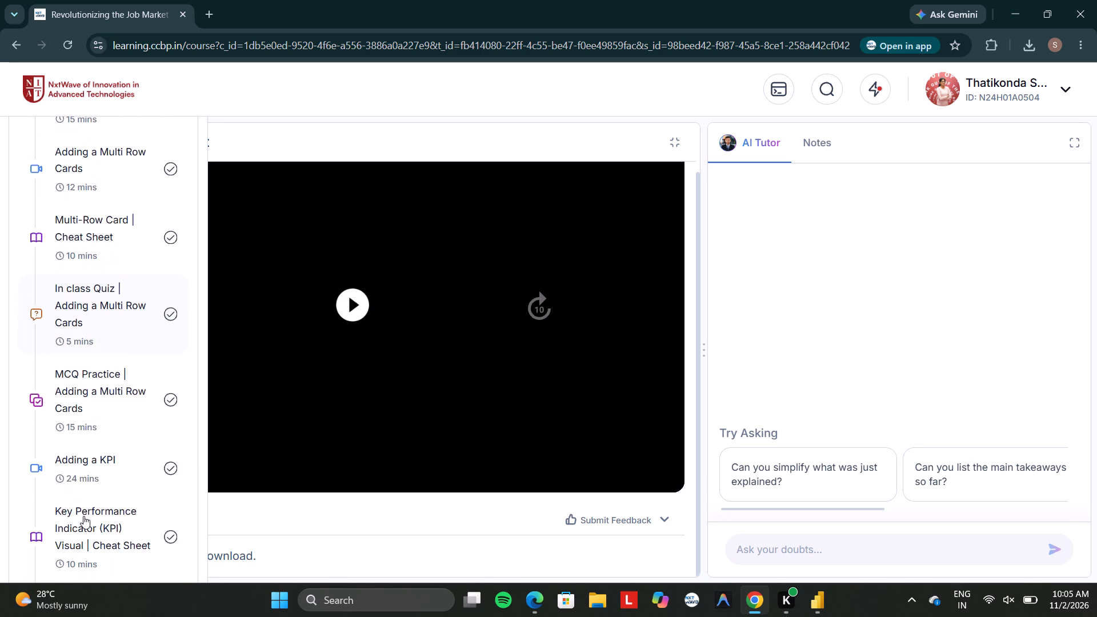
pyautogui.scroll(-2, 83, 516)
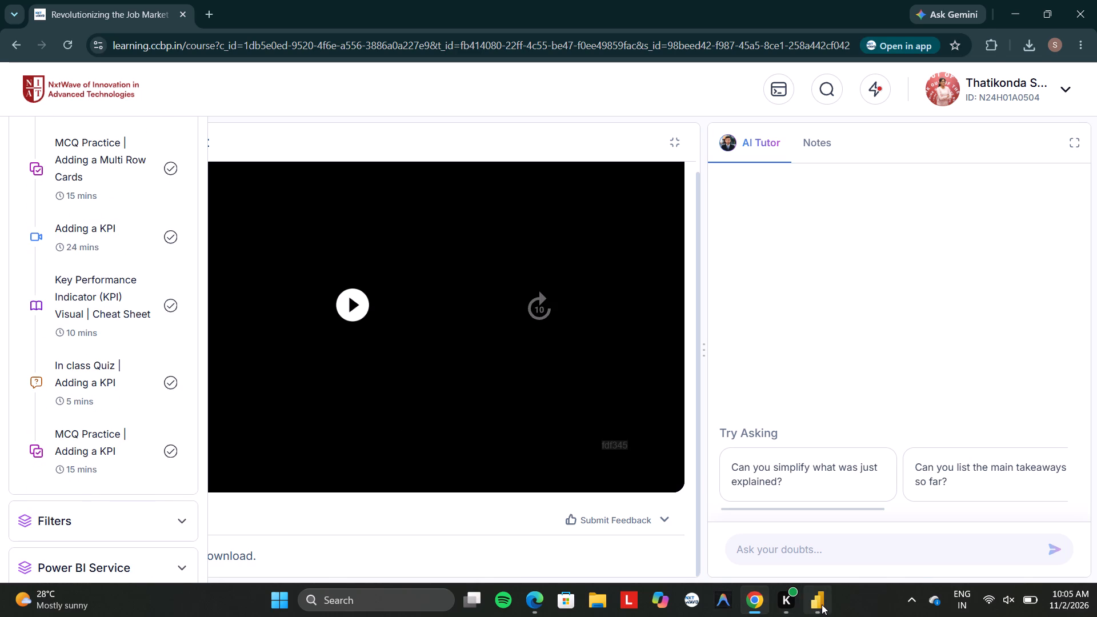
# Return to the online store report in Power BI Desktop and deselect the treemap on Page 2.
pyautogui.click(822, 604)
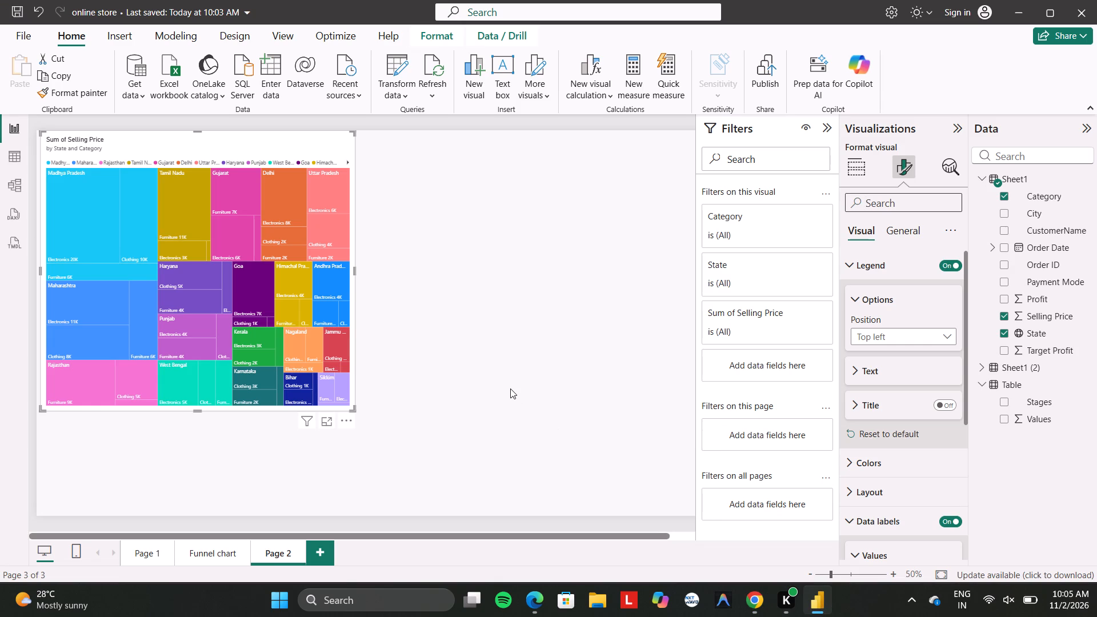
pyautogui.click(510, 388)
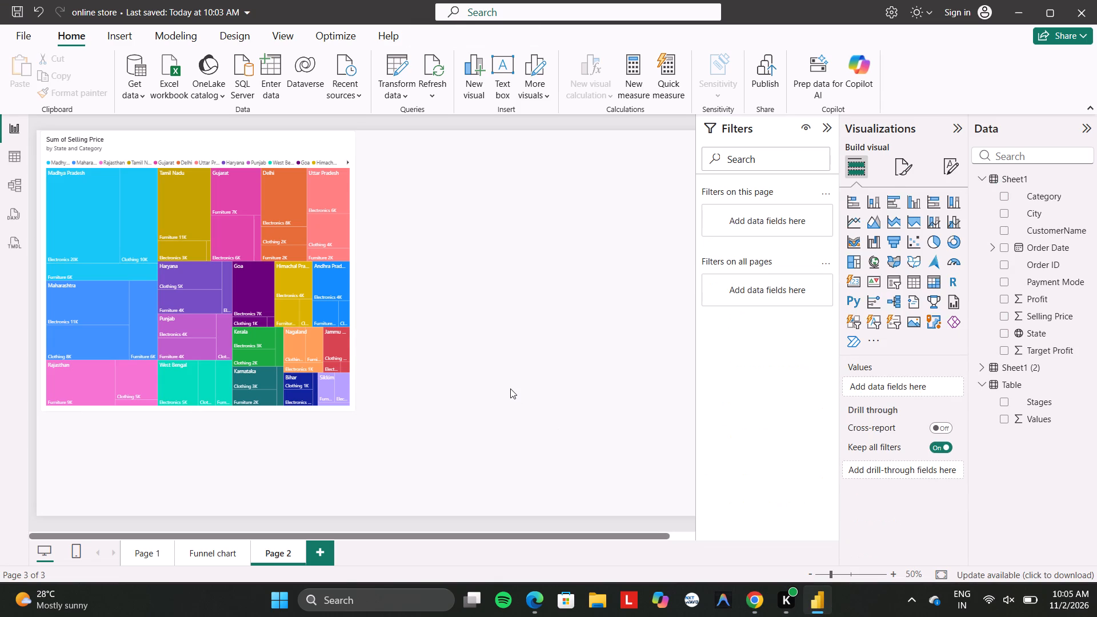
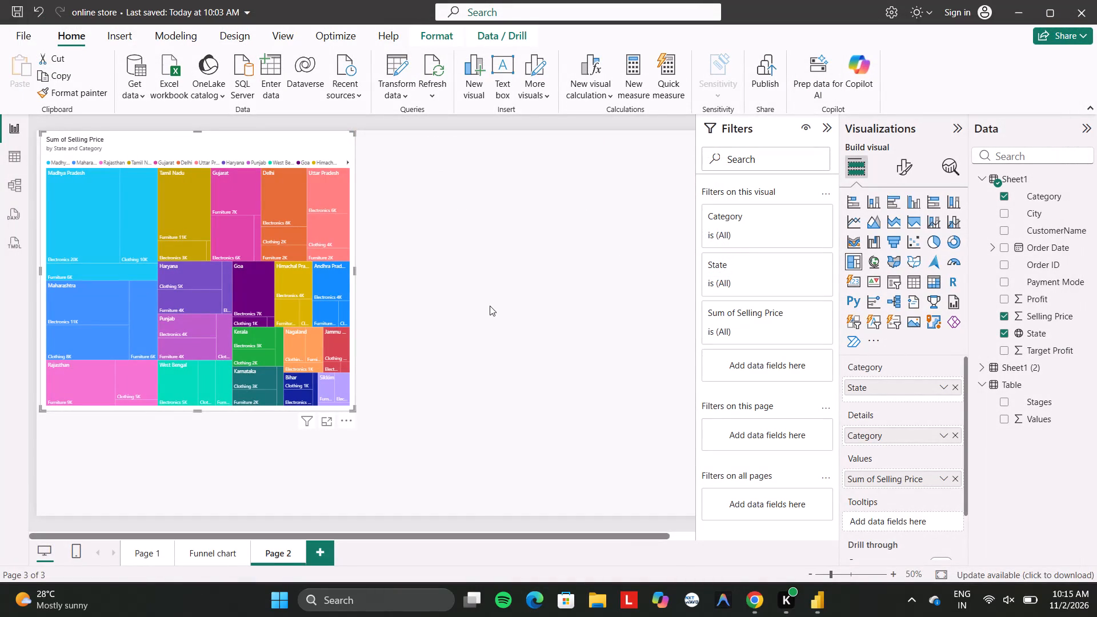
# Switch from Page 2 to the report's Funnel chart page to view the funnel of values by stages.
pyautogui.click(207, 547)
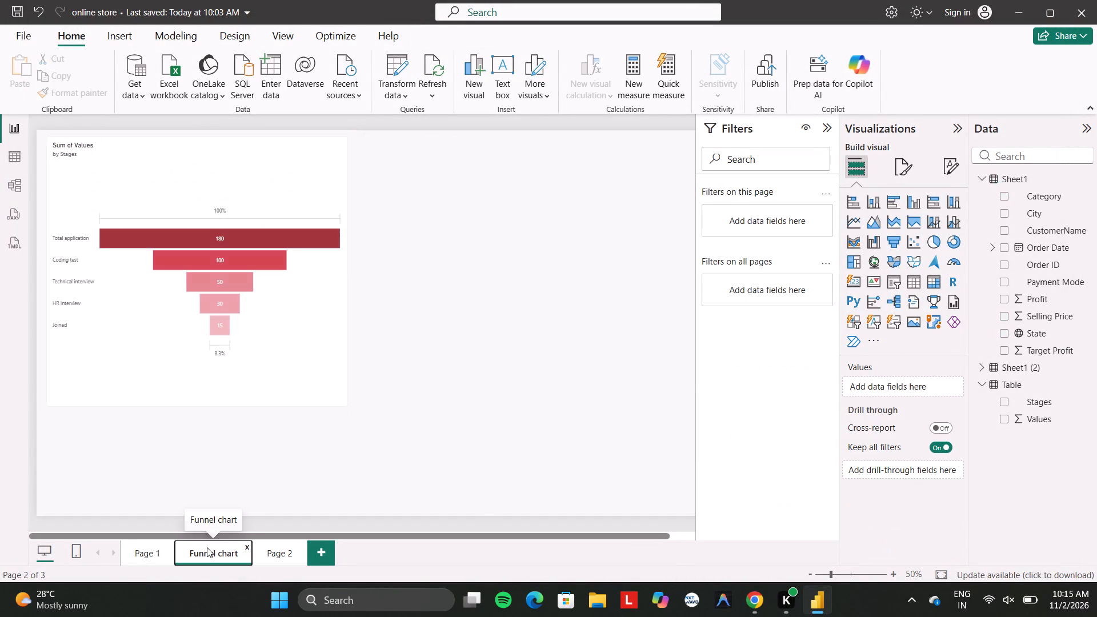
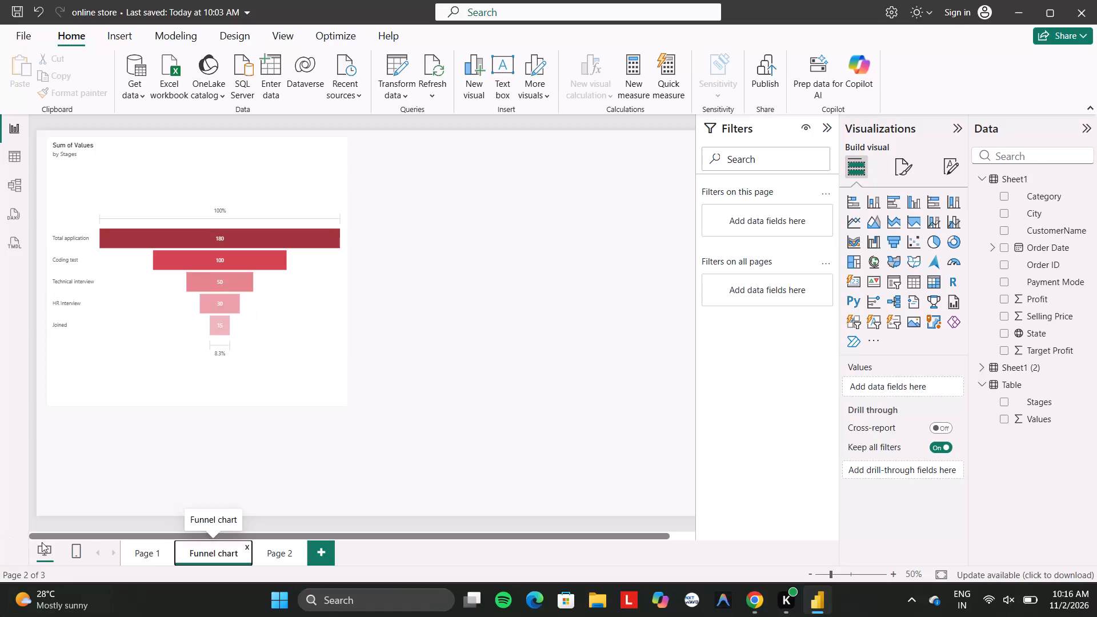
# Select the Sum of Values by Stages funnel chart and bring up its visual formatting options.
pyautogui.click(207, 368)
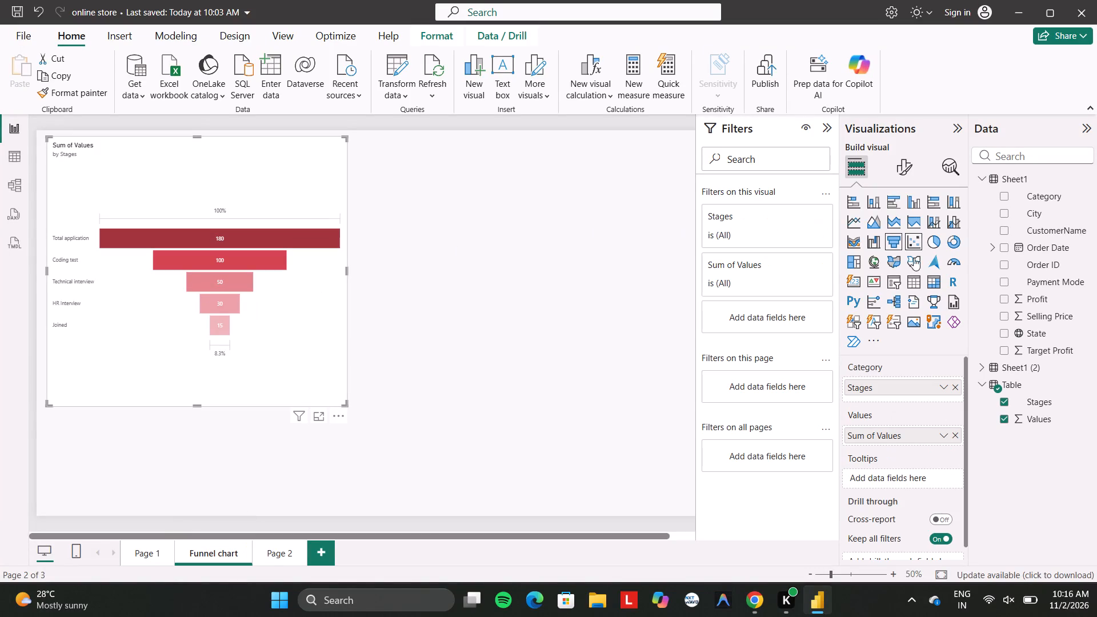
pyautogui.scroll(-1, 901, 316)
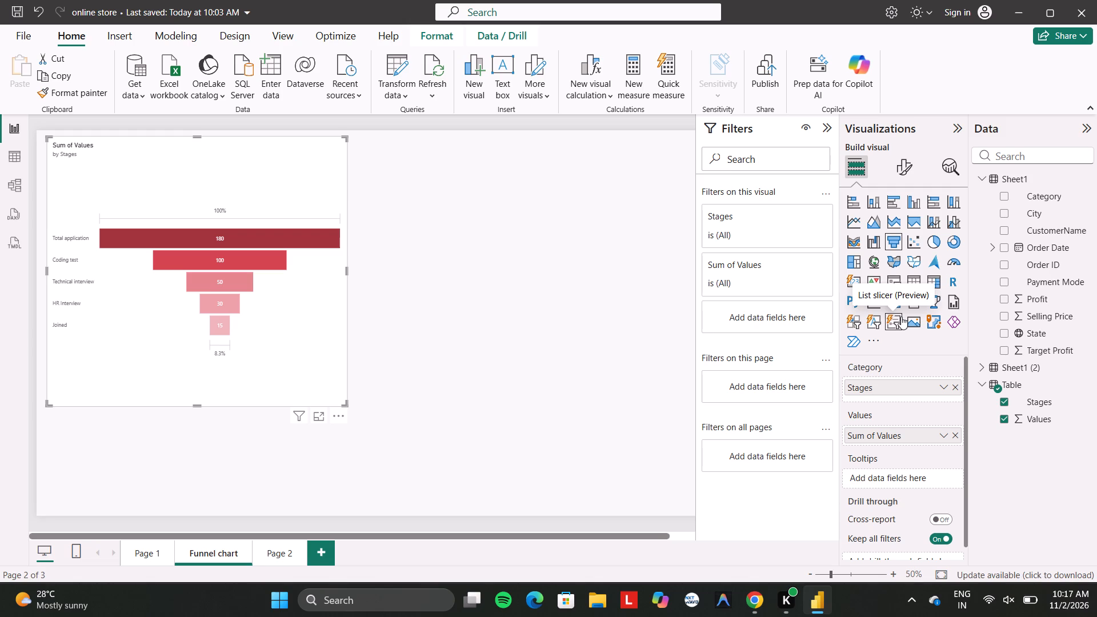
pyautogui.scroll(-2, 901, 316)
pyautogui.hscroll(1, 902, 469)
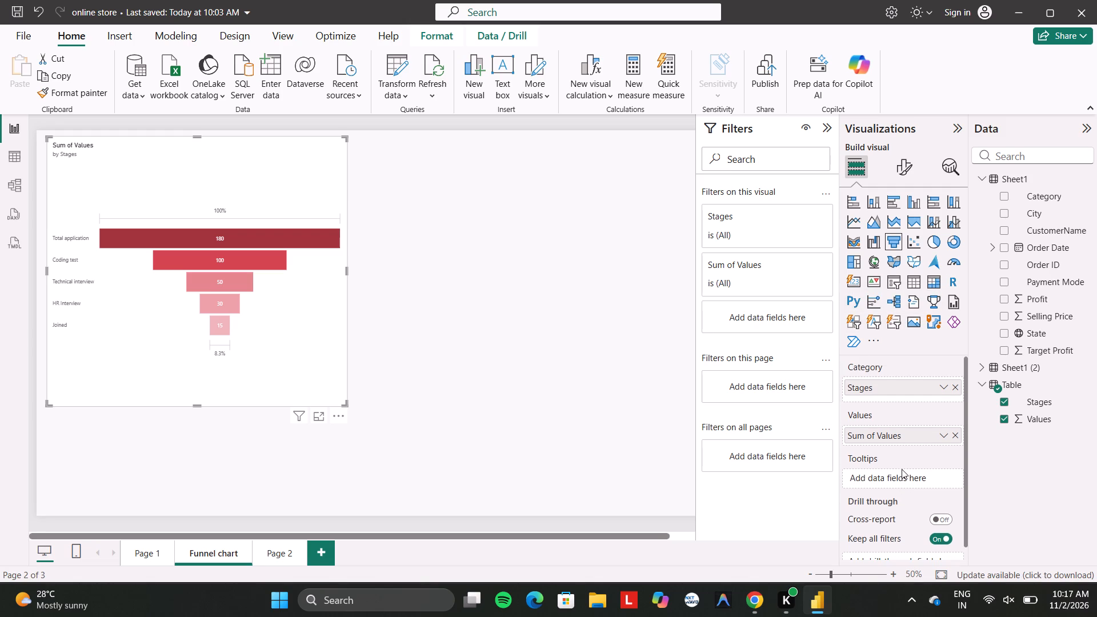
pyautogui.click(900, 171)
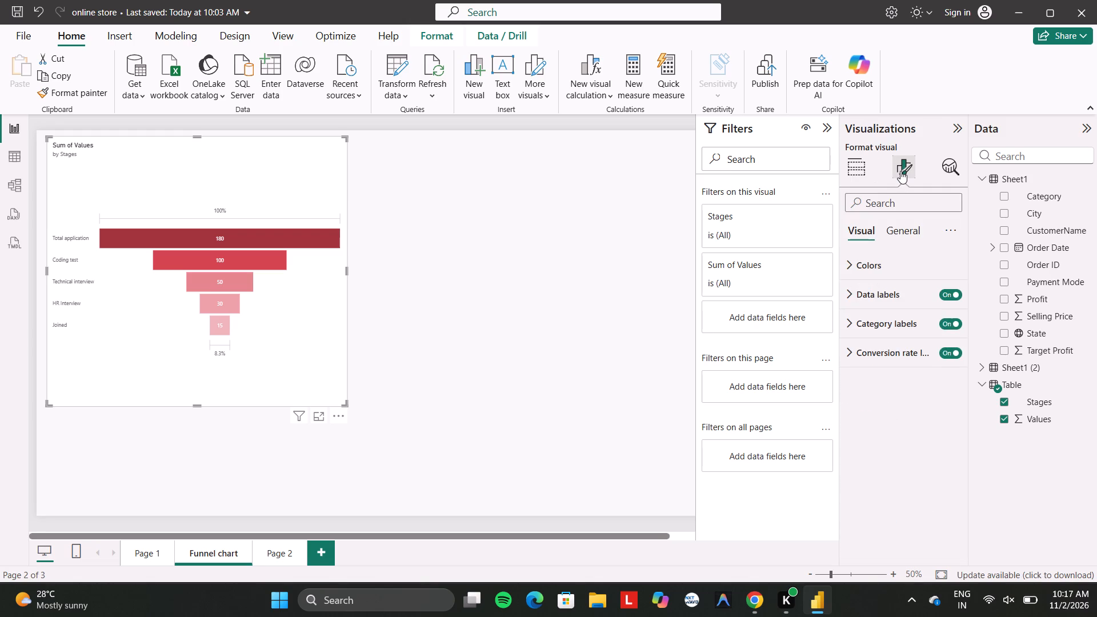
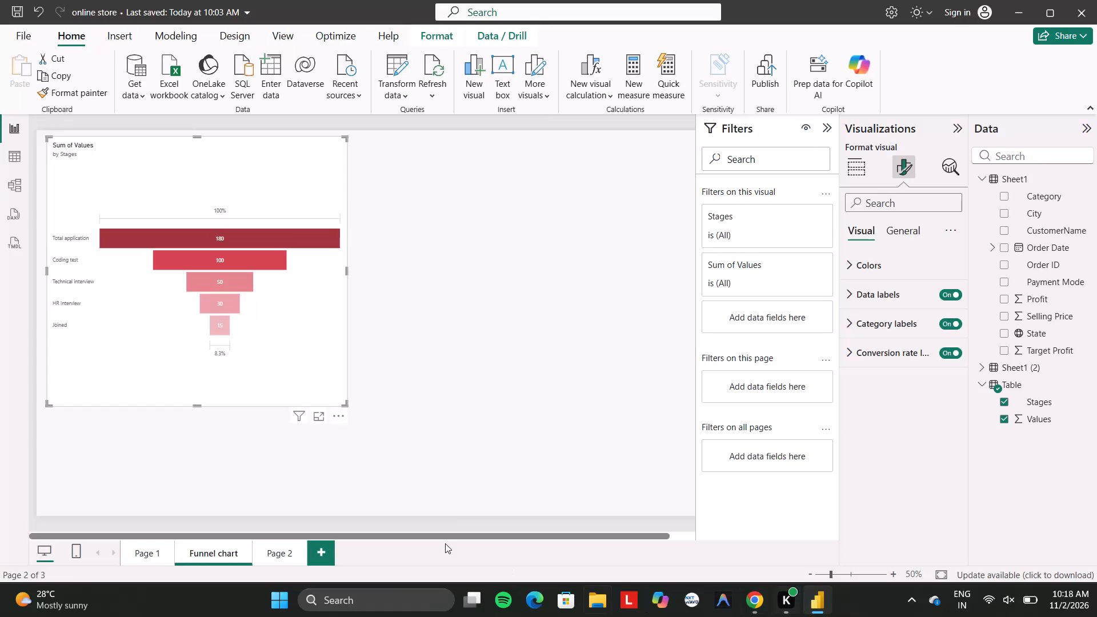
# View the Selling Price by State and Category treemap on Page 2, and return to the Funnel chart page.
pyautogui.click(282, 551)
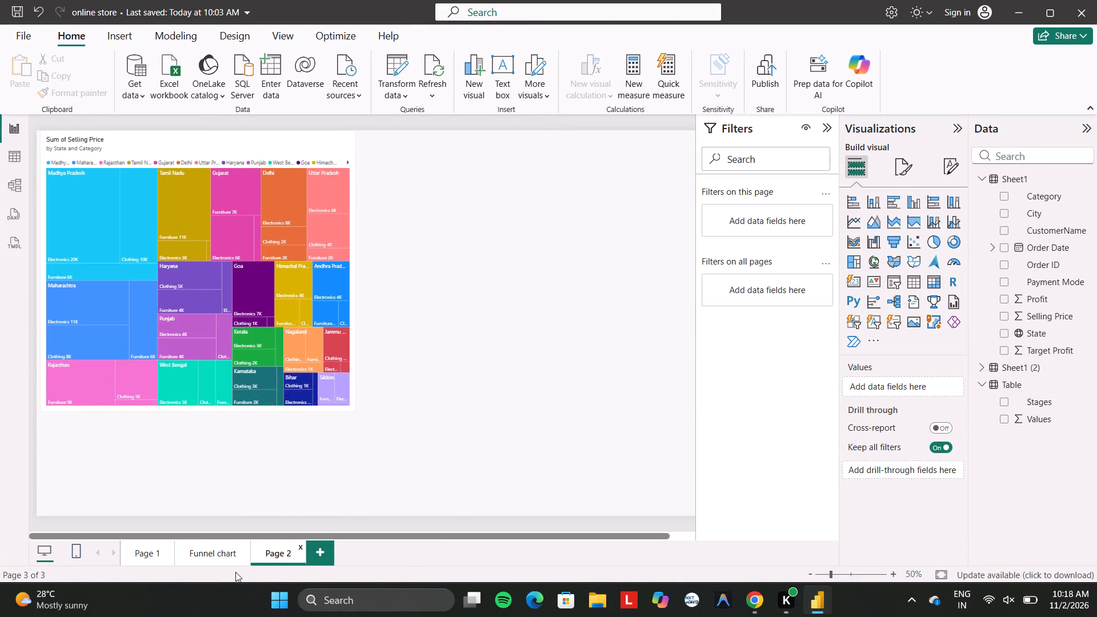
pyautogui.click(214, 544)
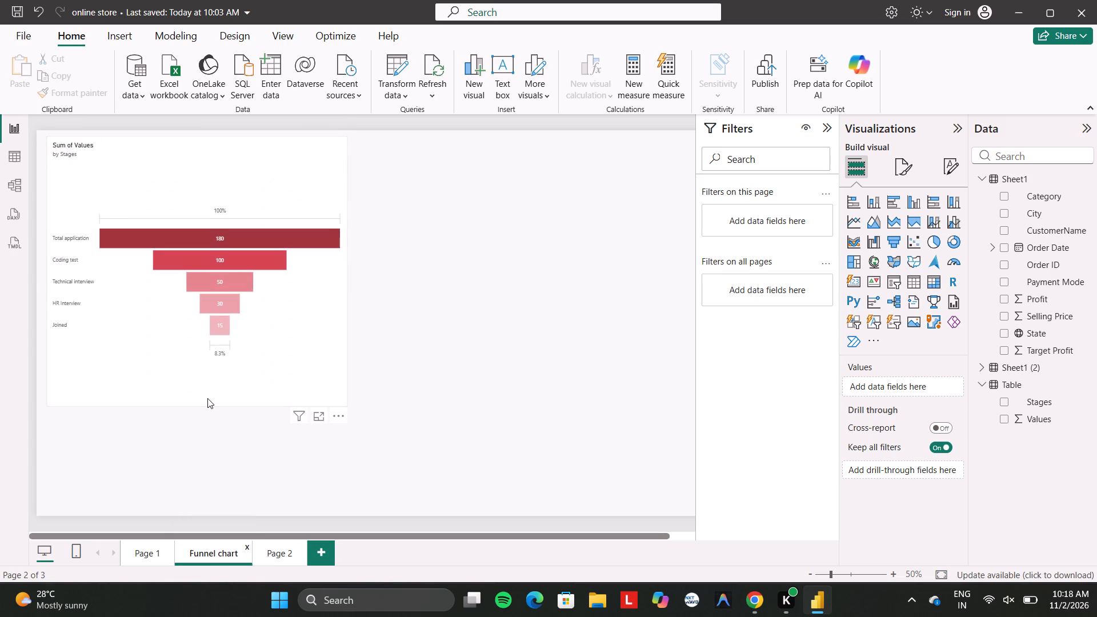
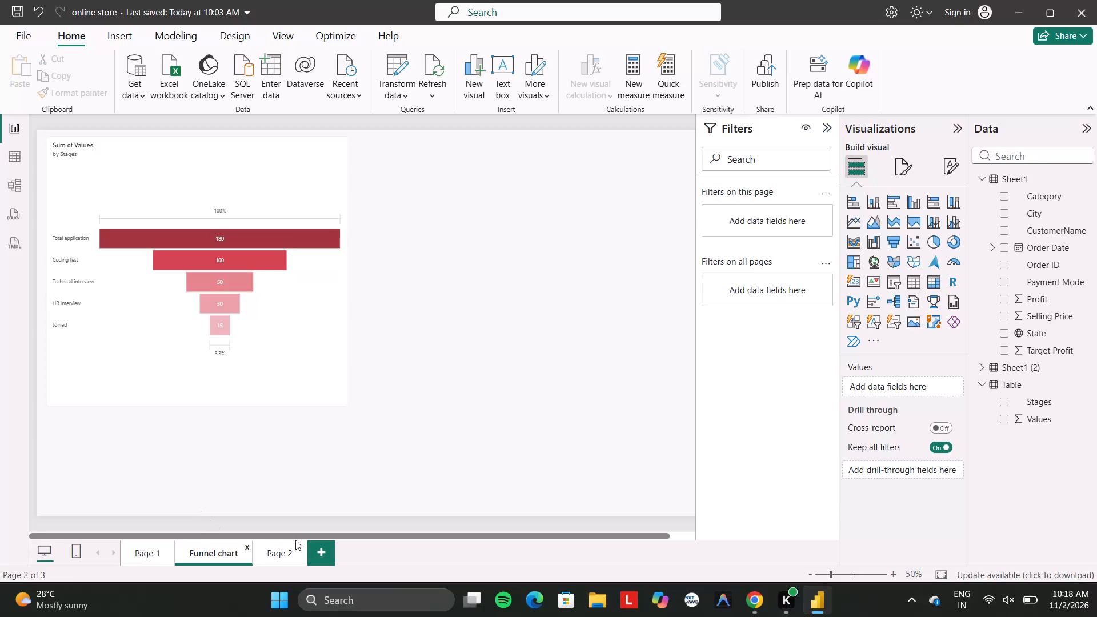
# Open the formatting options of the Selling Price by State and Category treemap on Page 2.
pyautogui.click(274, 554)
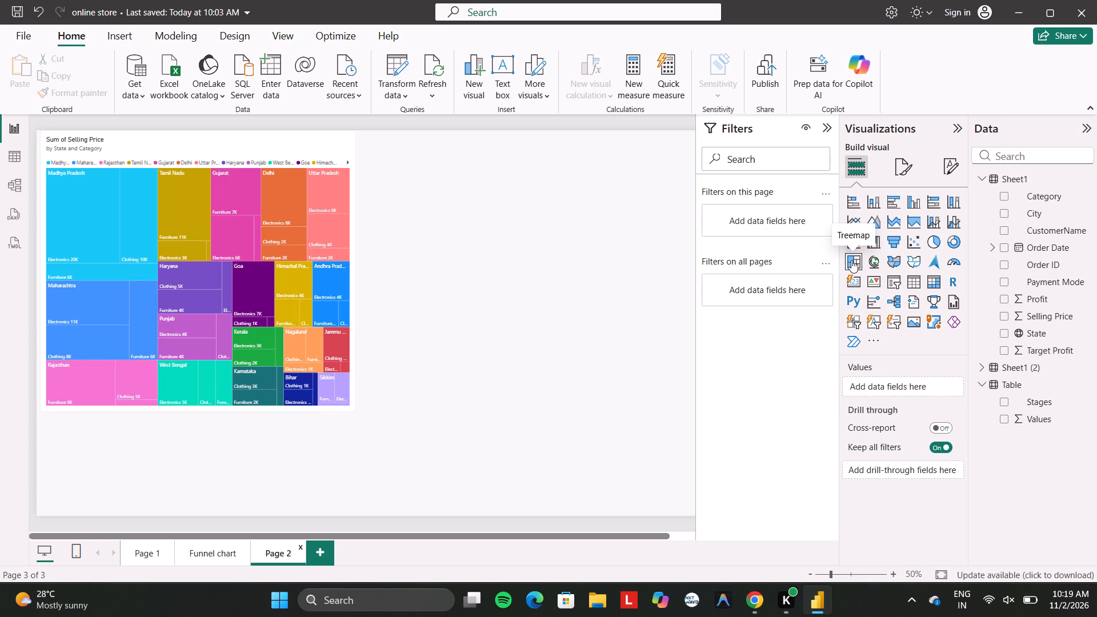
pyautogui.click(93, 358)
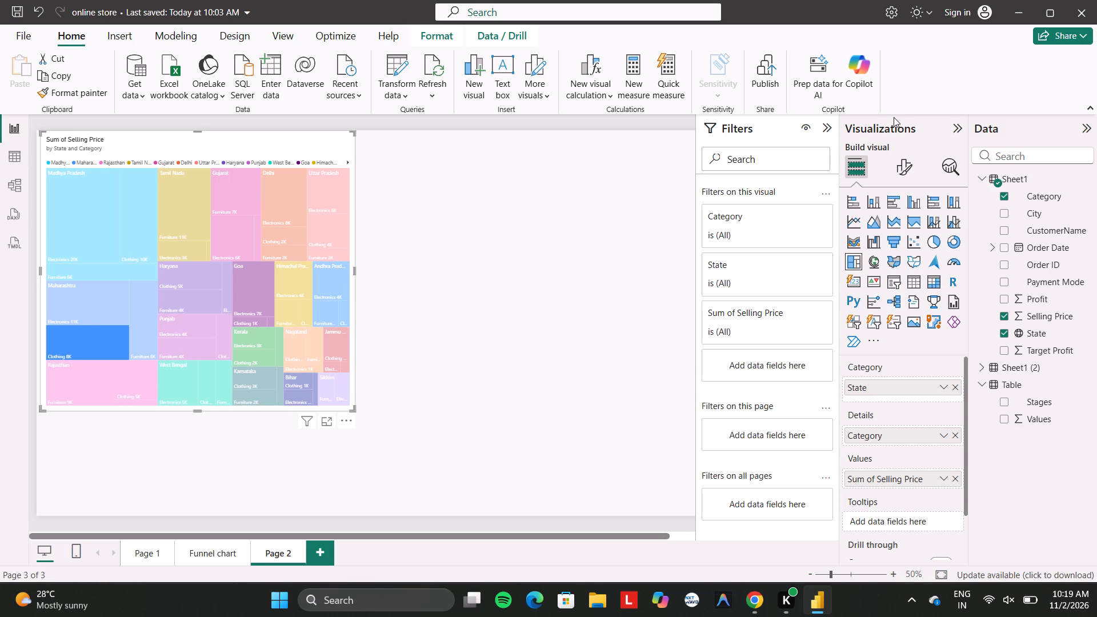
pyautogui.click(906, 161)
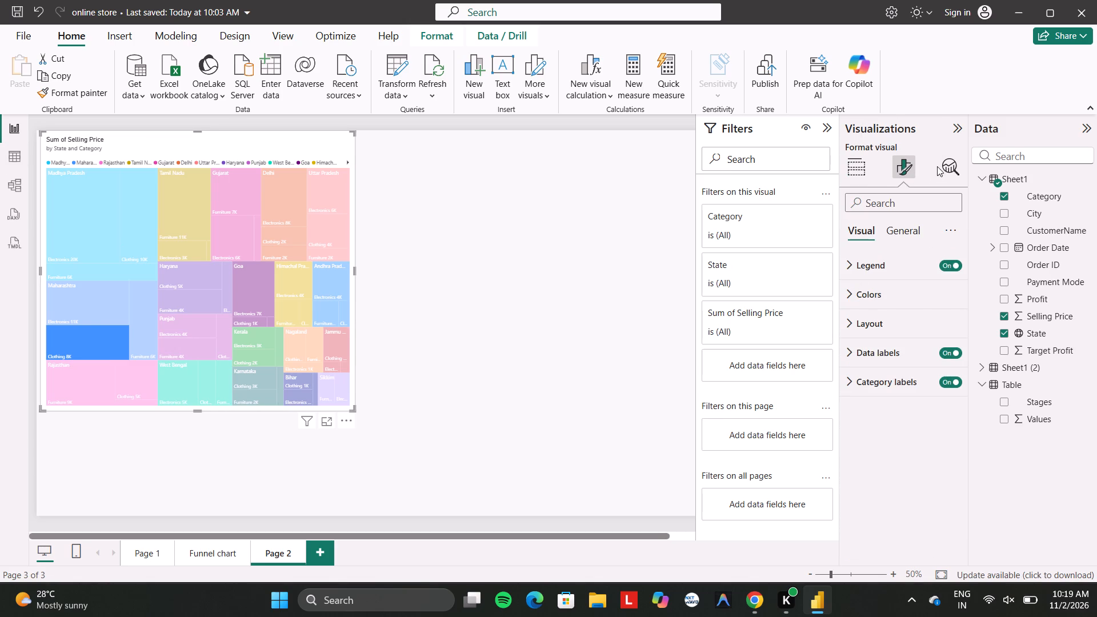